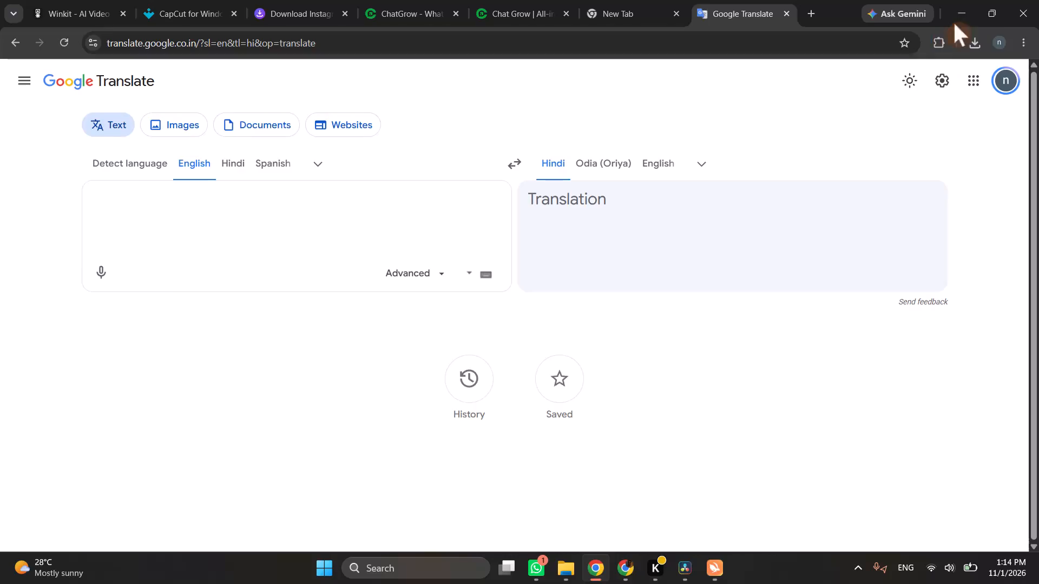
Open a new browser window under the Mr profile.
{"action": "left_click", "coordinate": [997, 40]}
{"action": "left_click", "coordinate": [851, 338]}
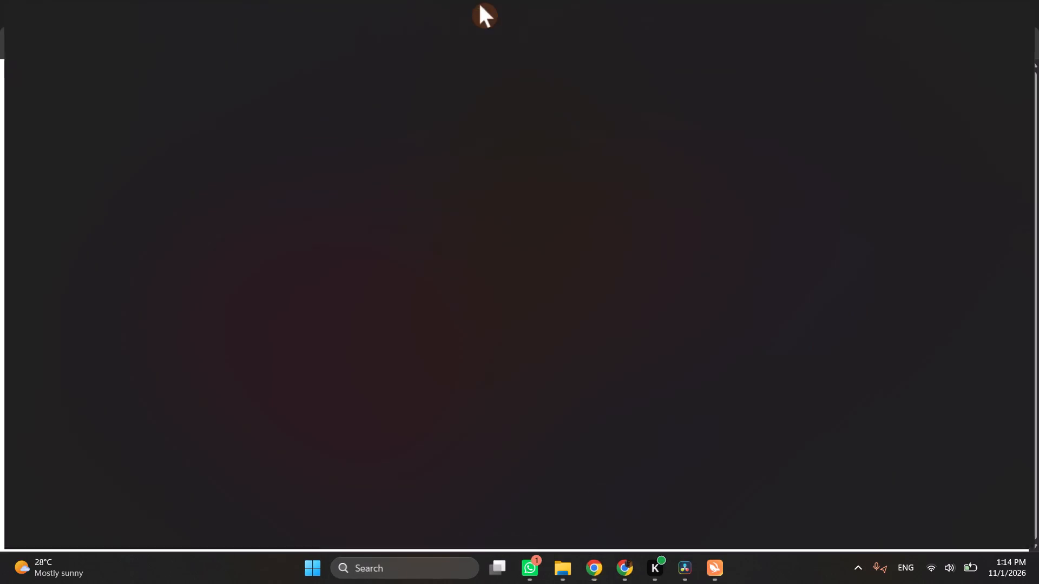
Reopen the Ads Manager billing page from the recently closed tabs in the browsing history.
{"action": "left_click", "coordinate": [492, 40]}
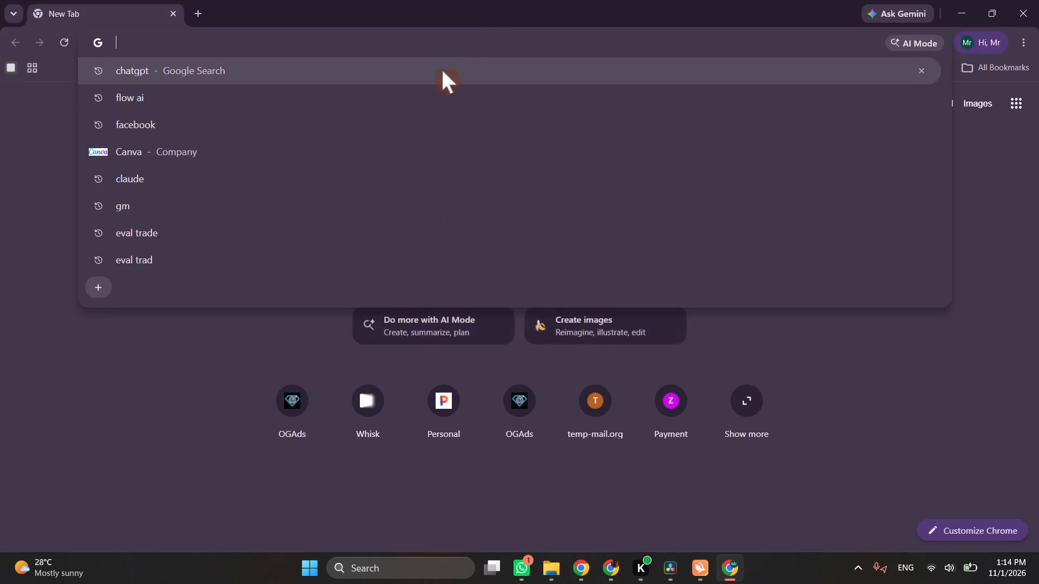
{"action": "left_click", "coordinate": [1028, 37]}
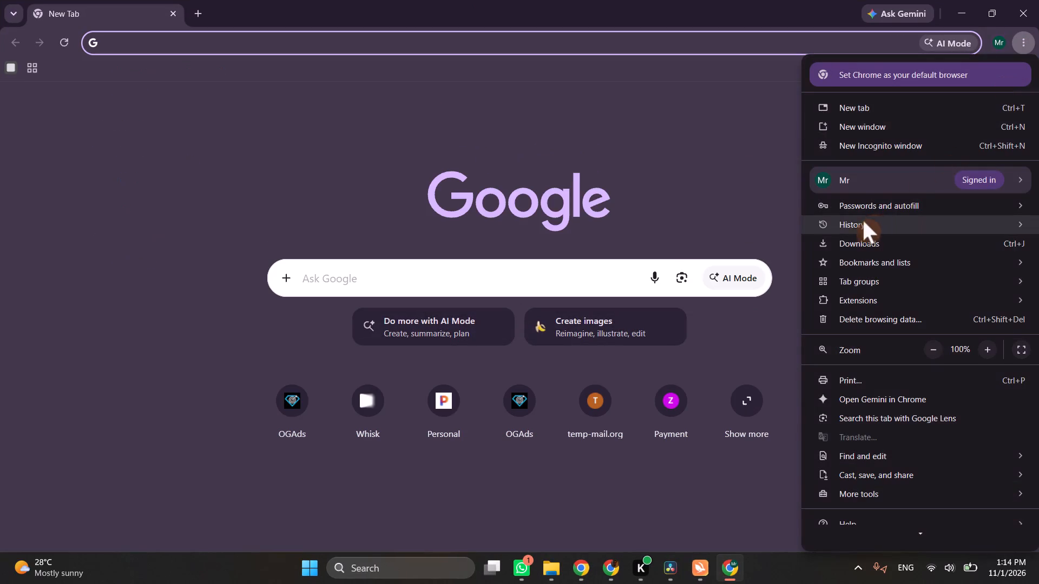
{"action": "left_click", "coordinate": [863, 224]}
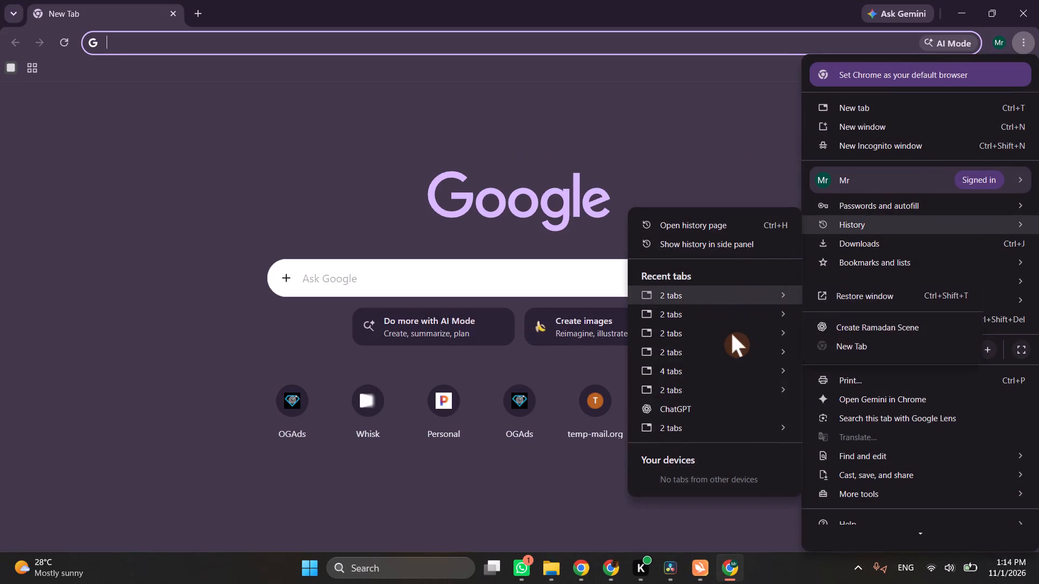
{"action": "left_click", "coordinate": [841, 376]}
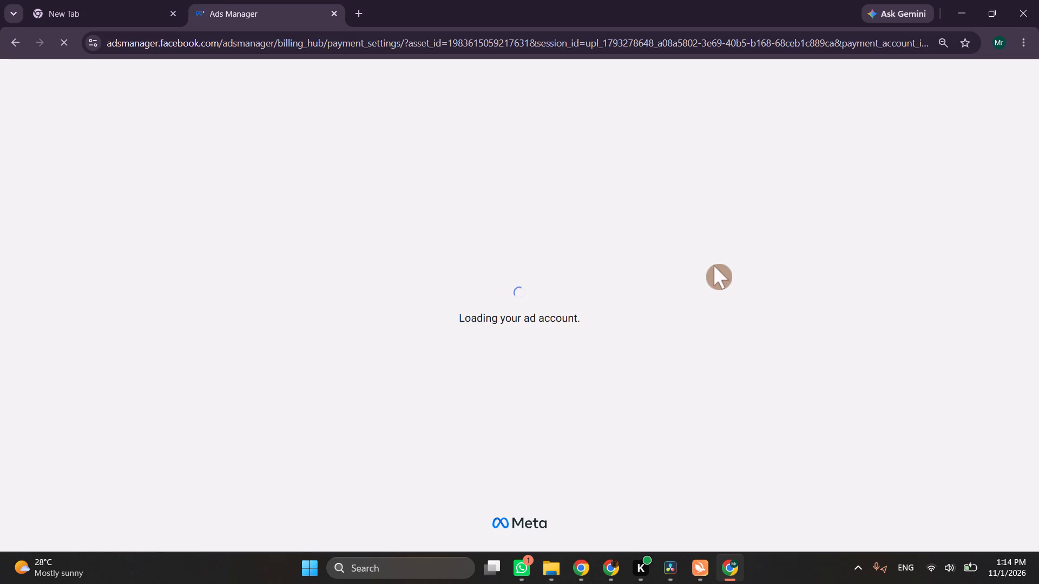
{"action": "left_click", "coordinate": [30, 0]}
{"action": "left_click", "coordinate": [227, 0]}
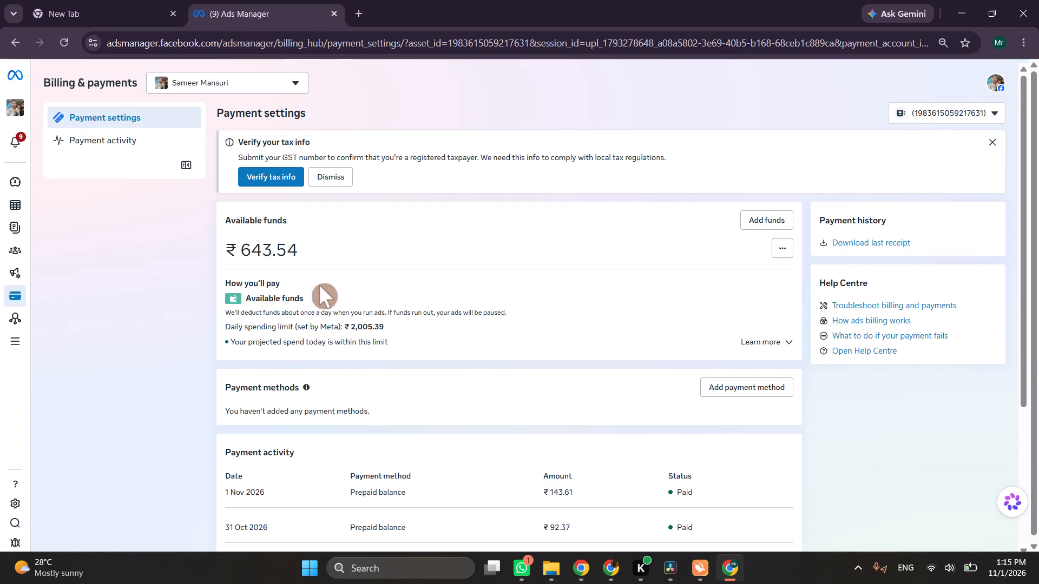
Review the available funds, payment methods, payment activity and business info in the payment settings.
{"action": "scroll", "coordinate": [319, 285], "scroll_direction": "down", "scroll_amount": 2}
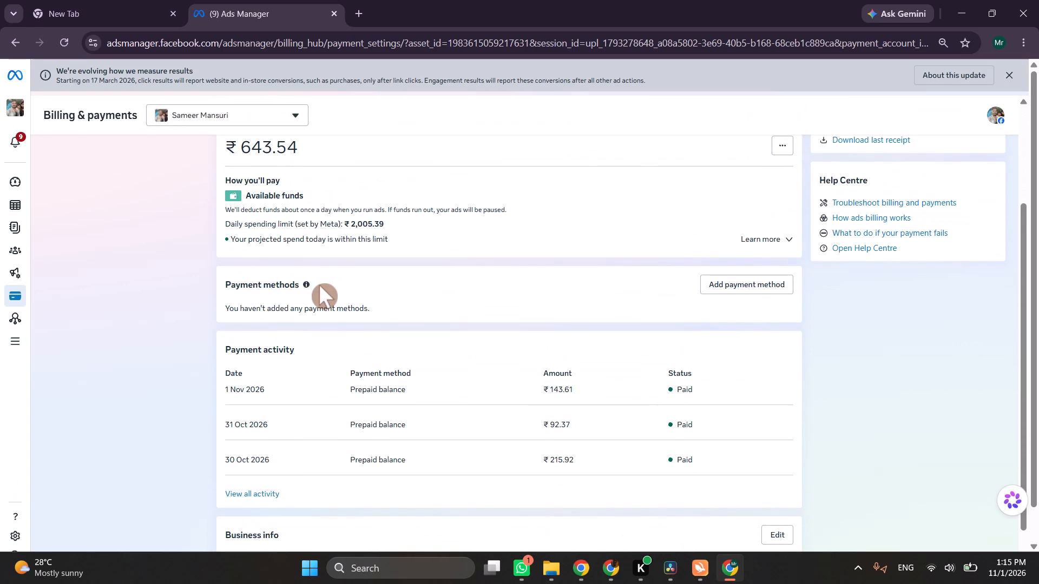
{"action": "scroll", "coordinate": [319, 285], "scroll_direction": "down", "scroll_amount": 1}
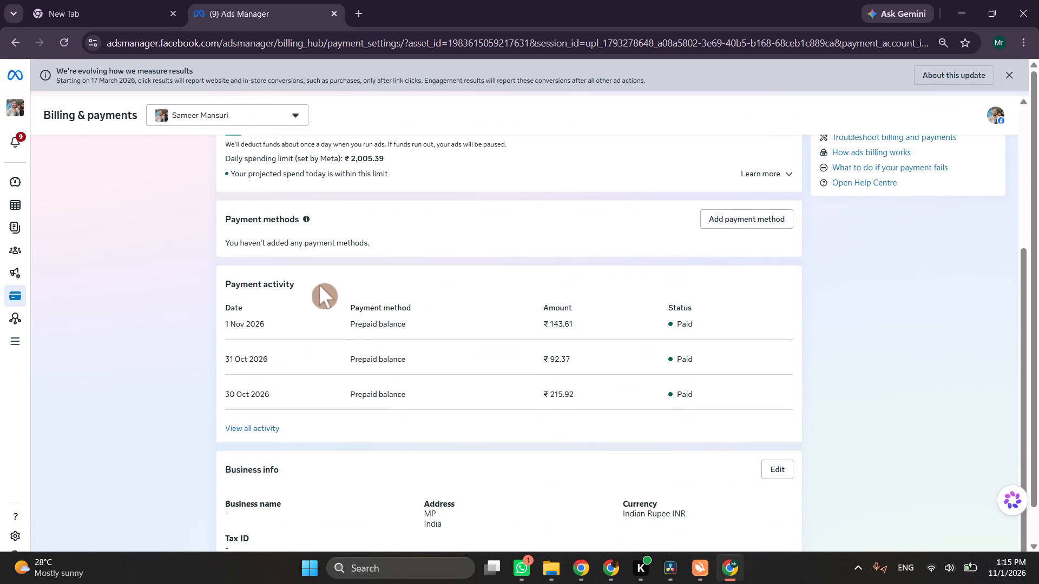
{"action": "scroll", "coordinate": [319, 285], "scroll_direction": "down", "scroll_amount": 2}
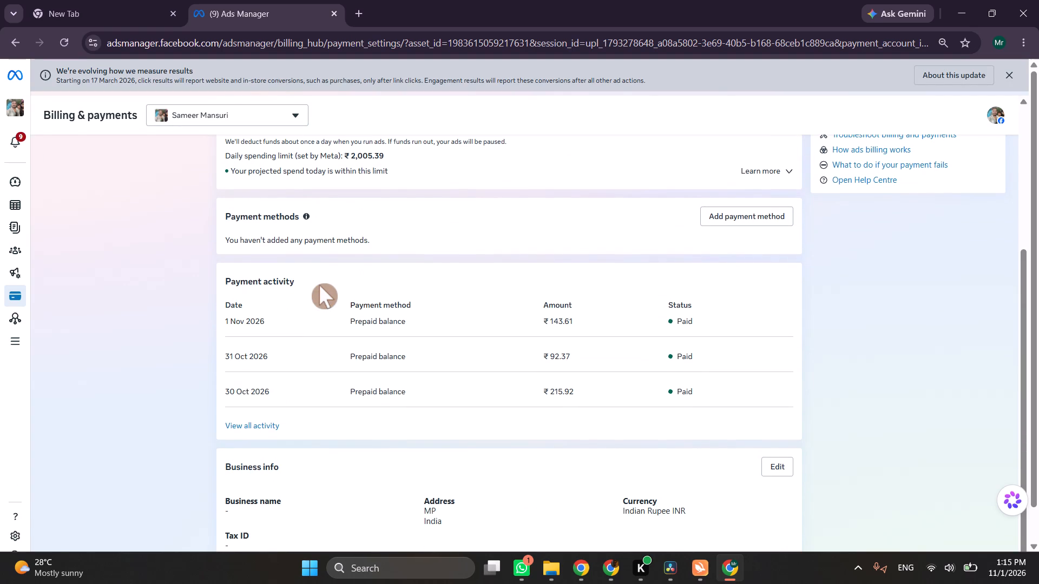
{"action": "scroll", "coordinate": [319, 285], "scroll_direction": "up", "scroll_amount": 7}
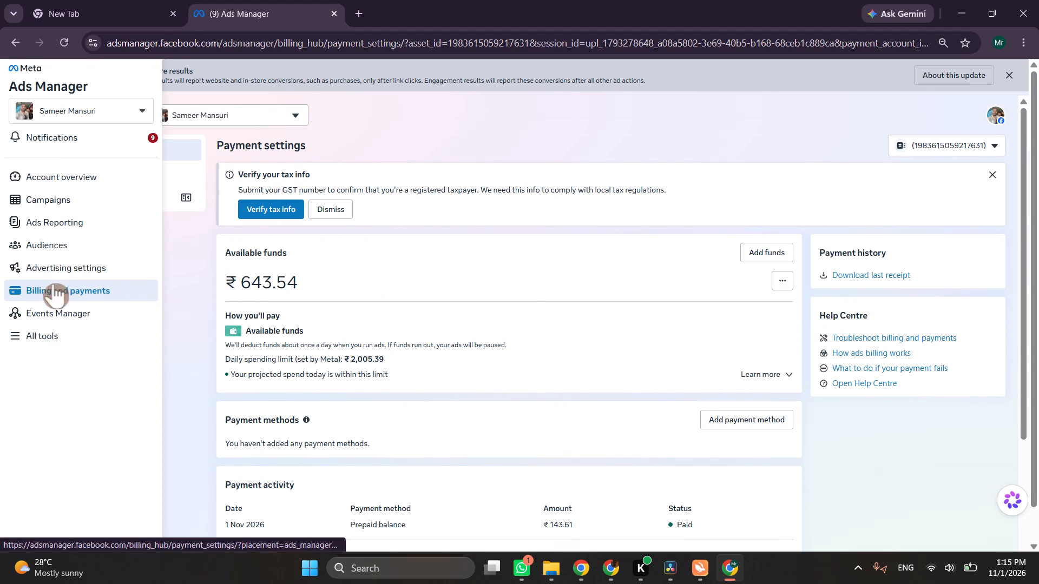
Go to the ad account's Campaigns page.
{"action": "left_click", "coordinate": [49, 205]}
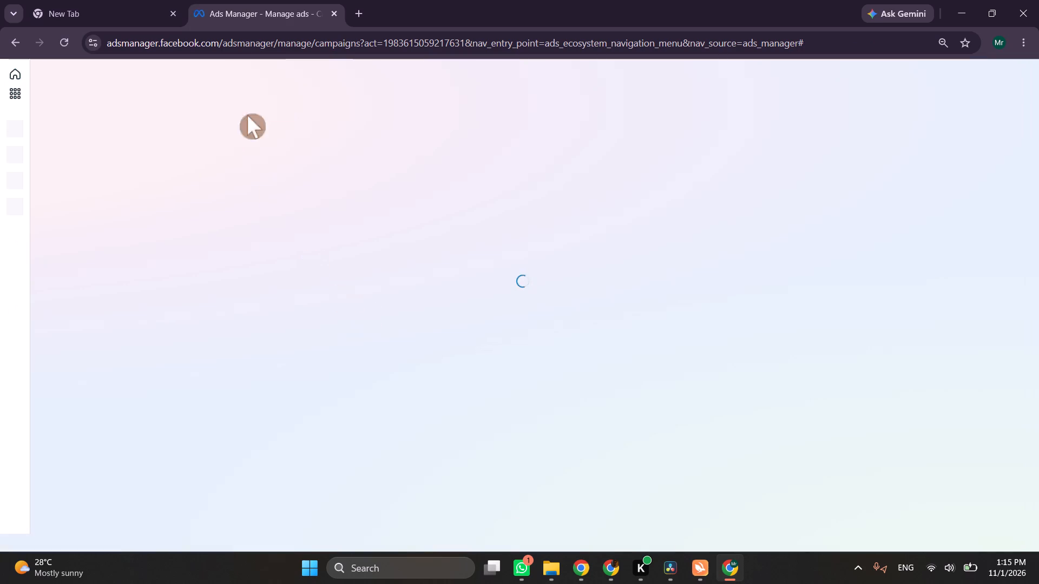
{"action": "left_click", "coordinate": [107, 0]}
{"action": "left_click", "coordinate": [295, 0]}
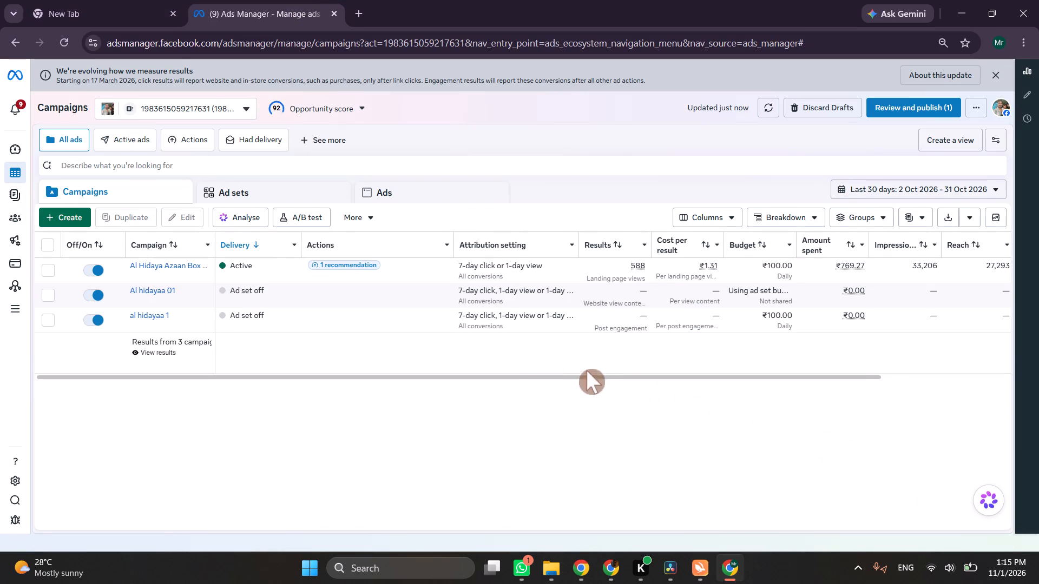
Examine the results, cost, budget, spend and reach columns of the existing campaigns.
{"action": "left_click_drag", "start_coordinate": [613, 376], "coordinate": [680, 376]}
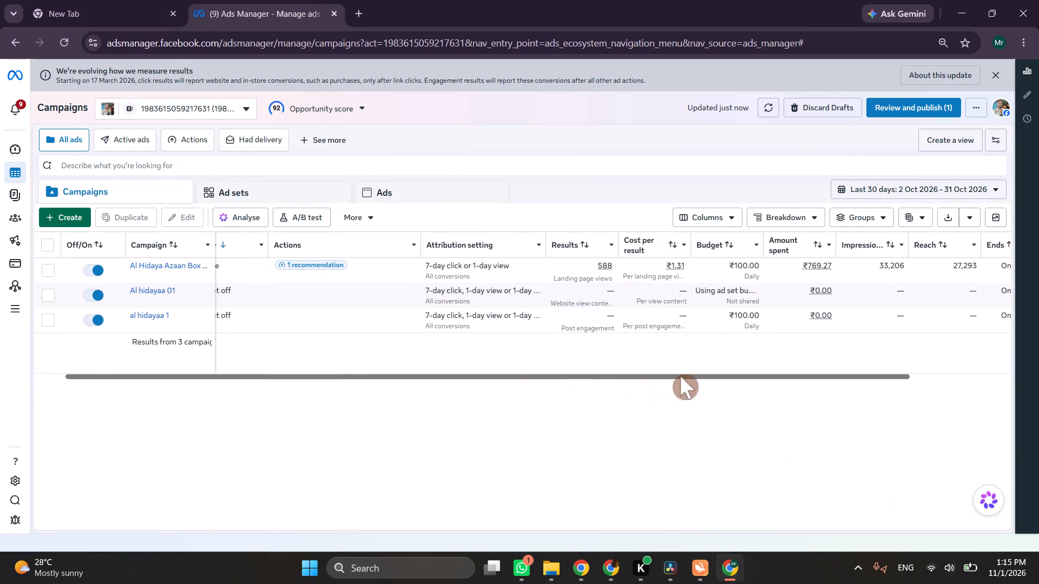
{"action": "left_click_drag", "start_coordinate": [680, 376], "coordinate": [766, 383]}
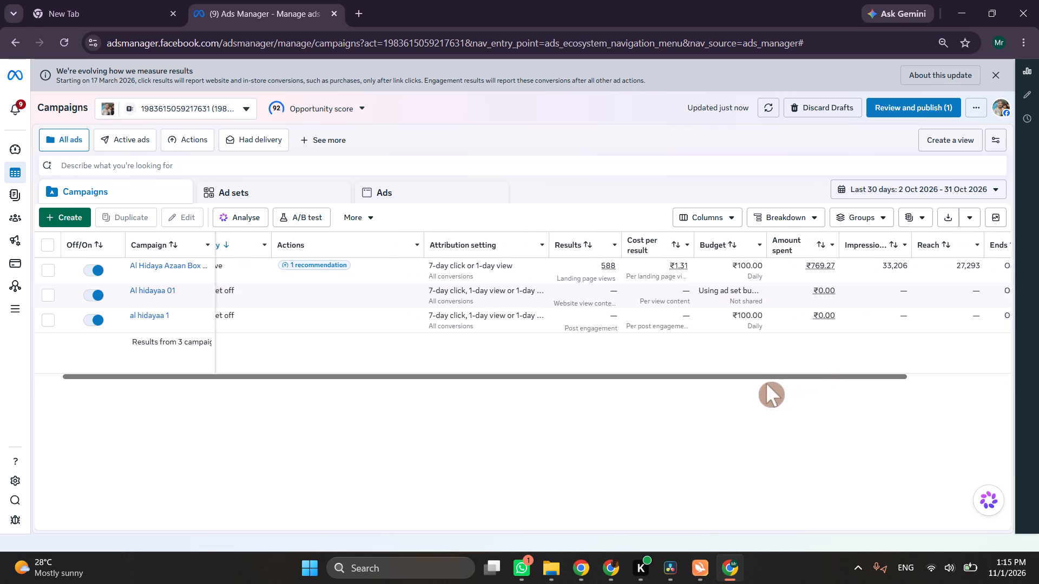
{"action": "left_click_drag", "start_coordinate": [766, 383], "coordinate": [746, 383]}
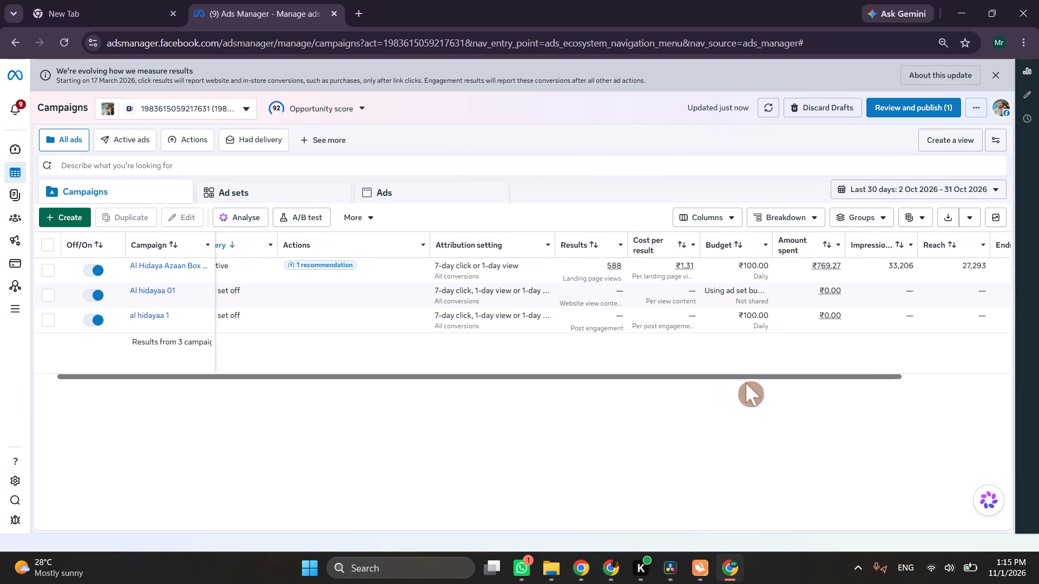
{"action": "left_click_drag", "start_coordinate": [746, 383], "coordinate": [822, 377]}
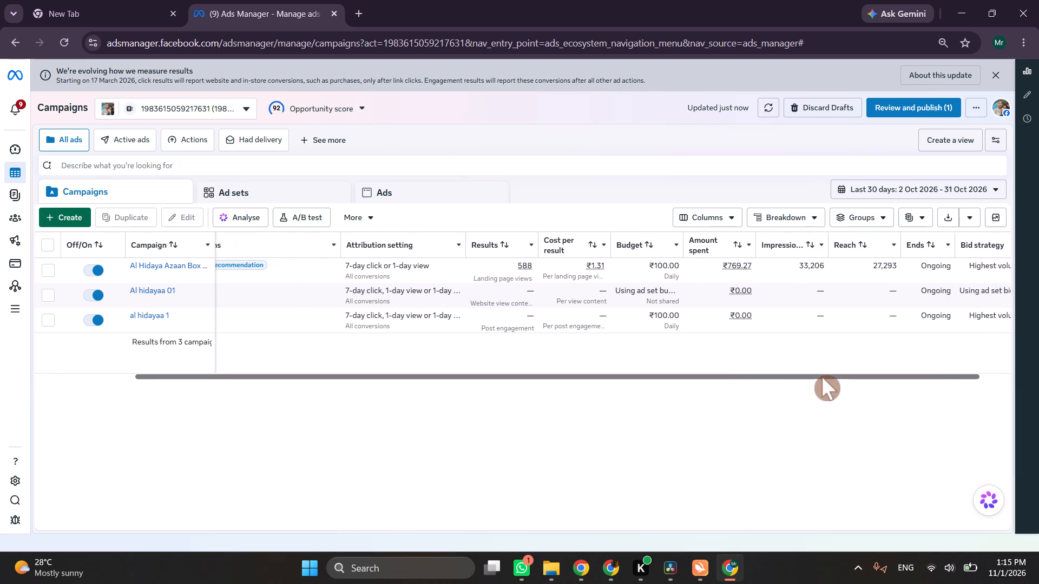
{"action": "left_click_drag", "start_coordinate": [822, 377], "coordinate": [720, 395]}
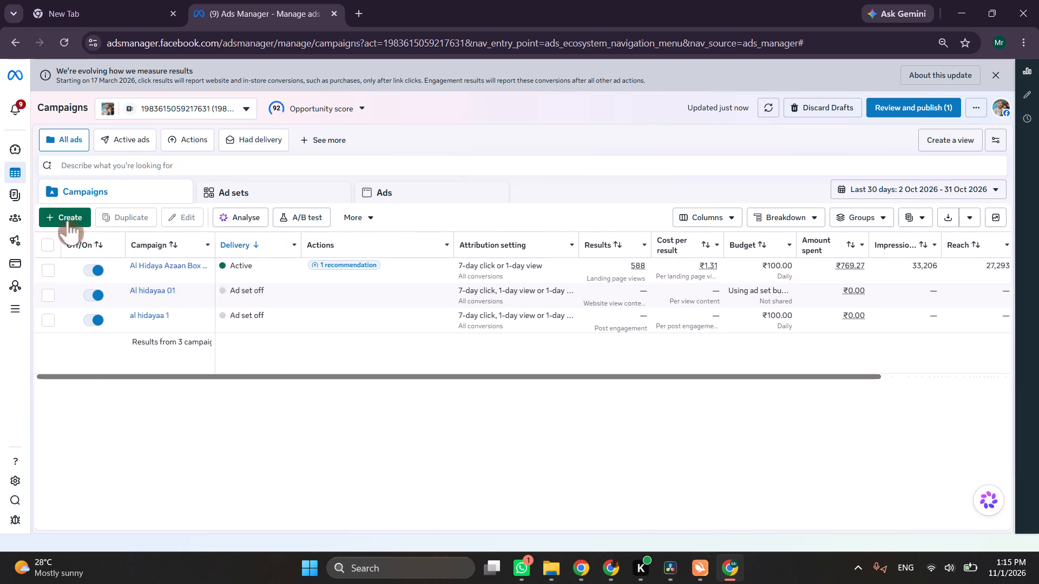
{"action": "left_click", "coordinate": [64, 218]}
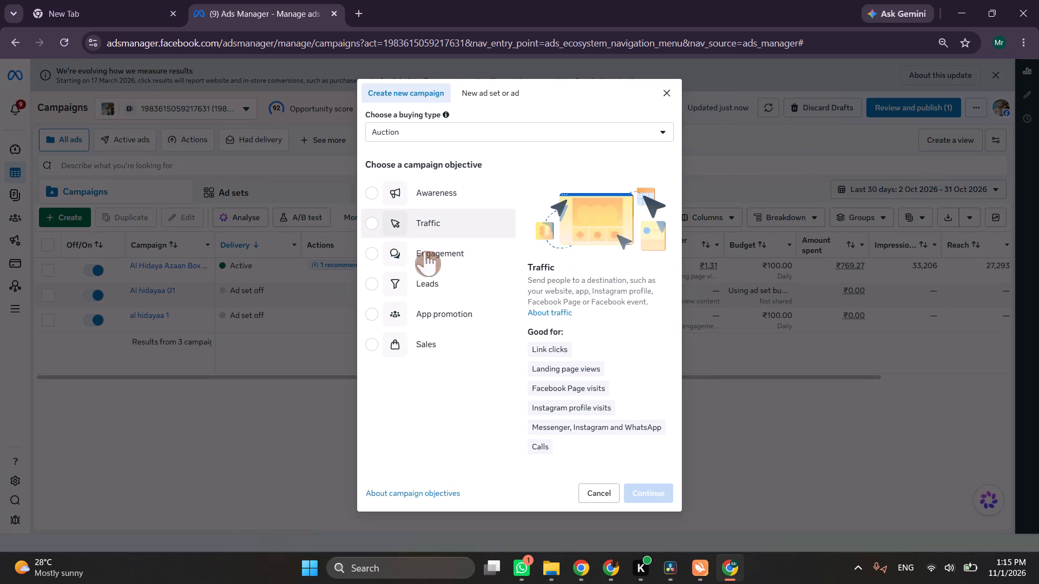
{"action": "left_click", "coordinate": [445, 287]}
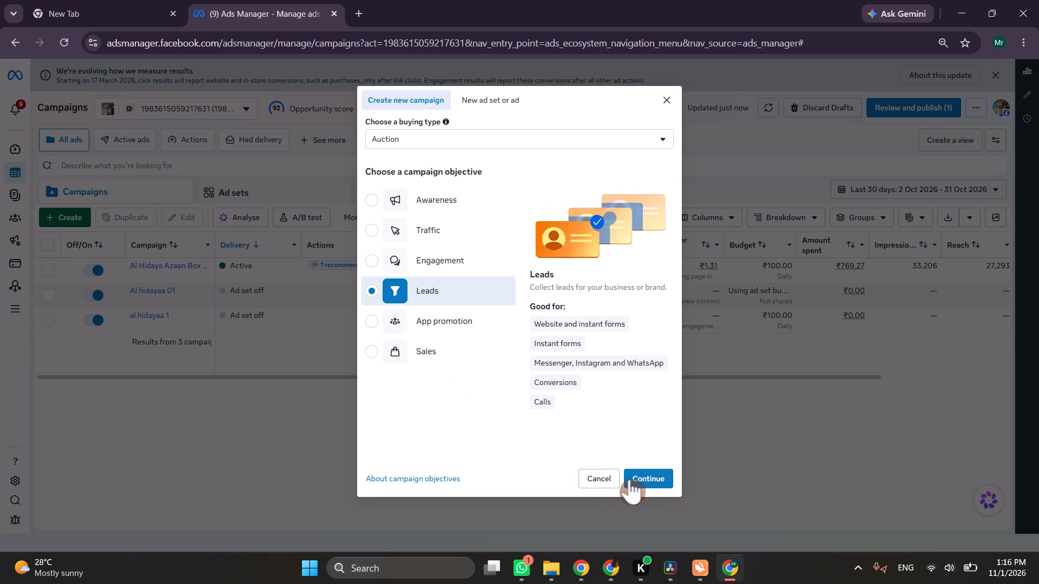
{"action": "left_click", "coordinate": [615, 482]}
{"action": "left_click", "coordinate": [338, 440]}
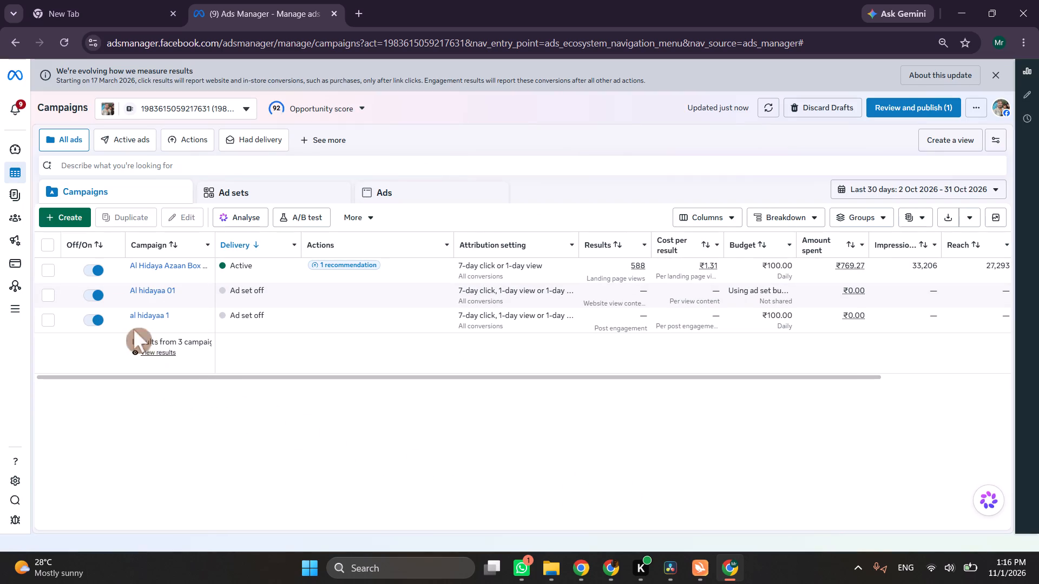
Create a new campaign with the Auction buying type and the Leads objective.
{"action": "left_click", "coordinate": [66, 215]}
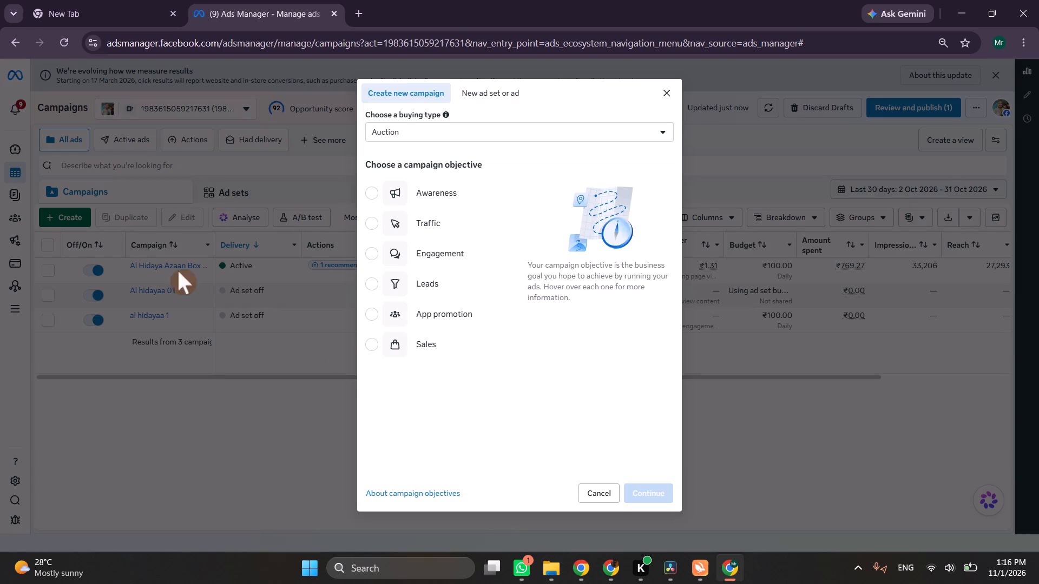
{"action": "left_click", "coordinate": [440, 293]}
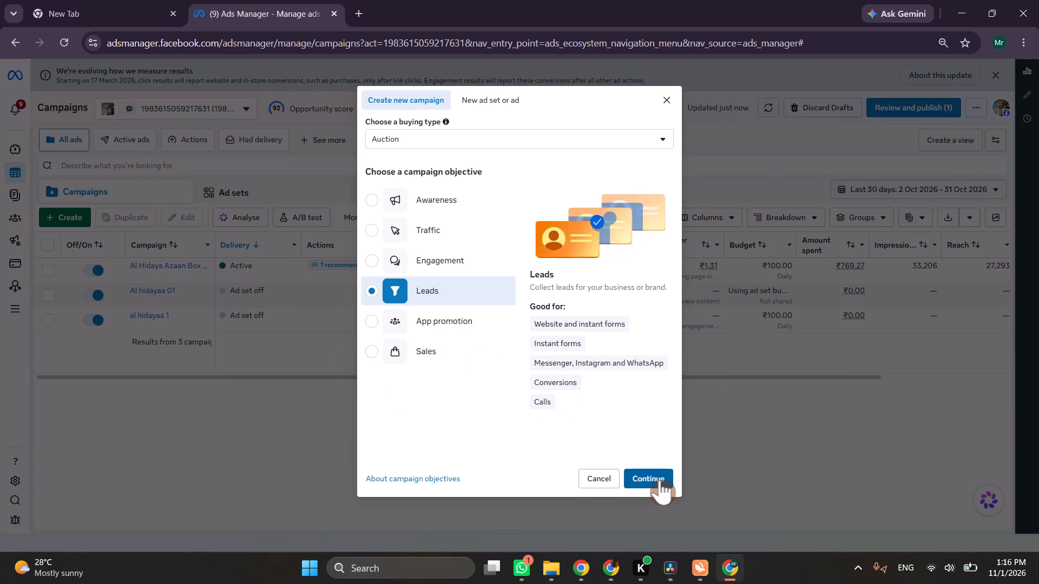
{"action": "left_click", "coordinate": [660, 480]}
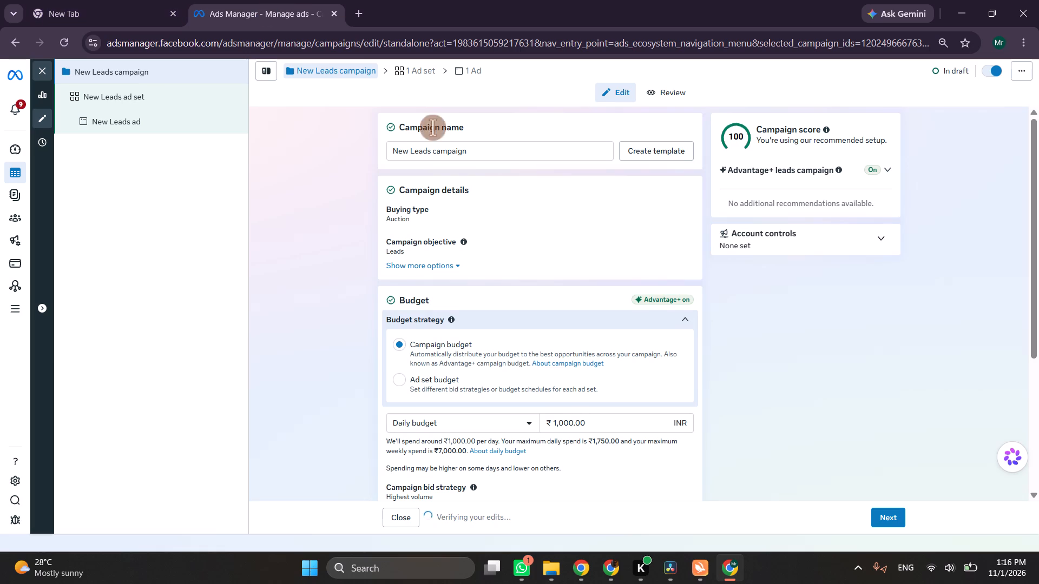
Replace the default campaign name with "Al Hidaya Ramadan".
{"action": "triple_click", "coordinate": [475, 147]}
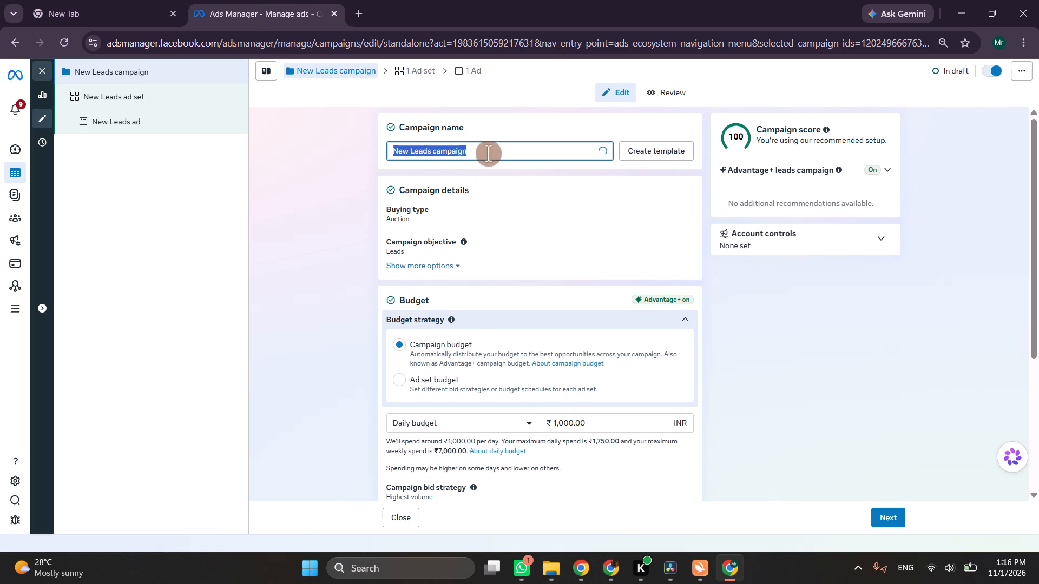
{"action": "type", "text": "Al Hi"}
{"action": "type", "text": "daya"}
{"action": "key", "text": "space"}
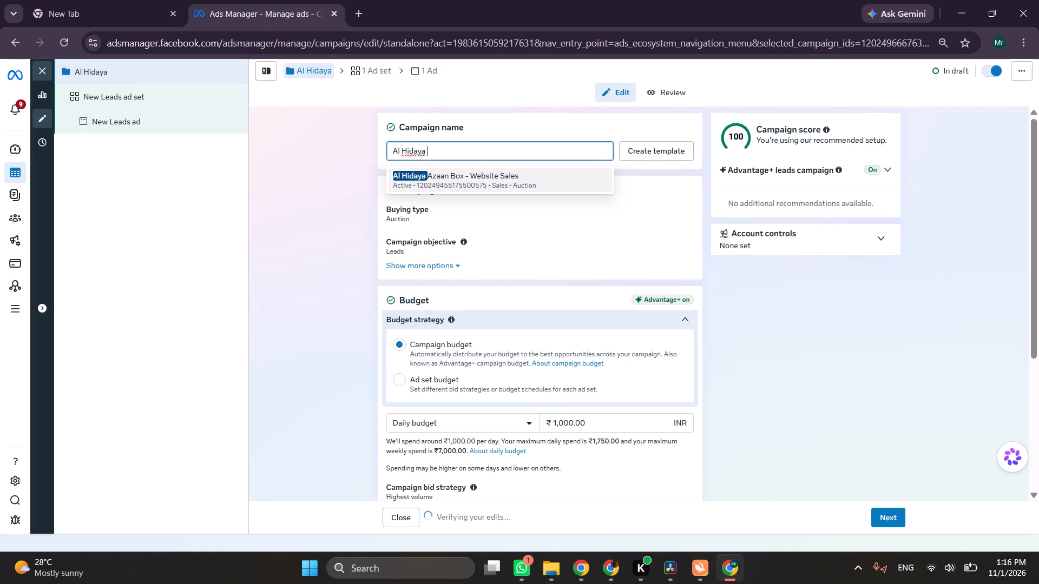
{"action": "type", "text": "Ram"}
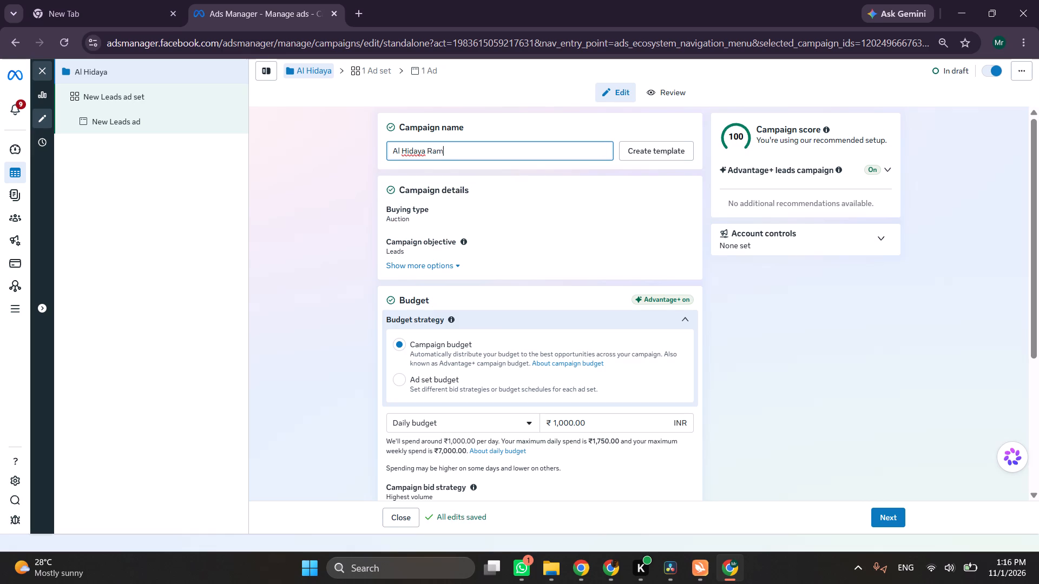
{"action": "type", "text": "adan"}
{"action": "key", "text": "space"}
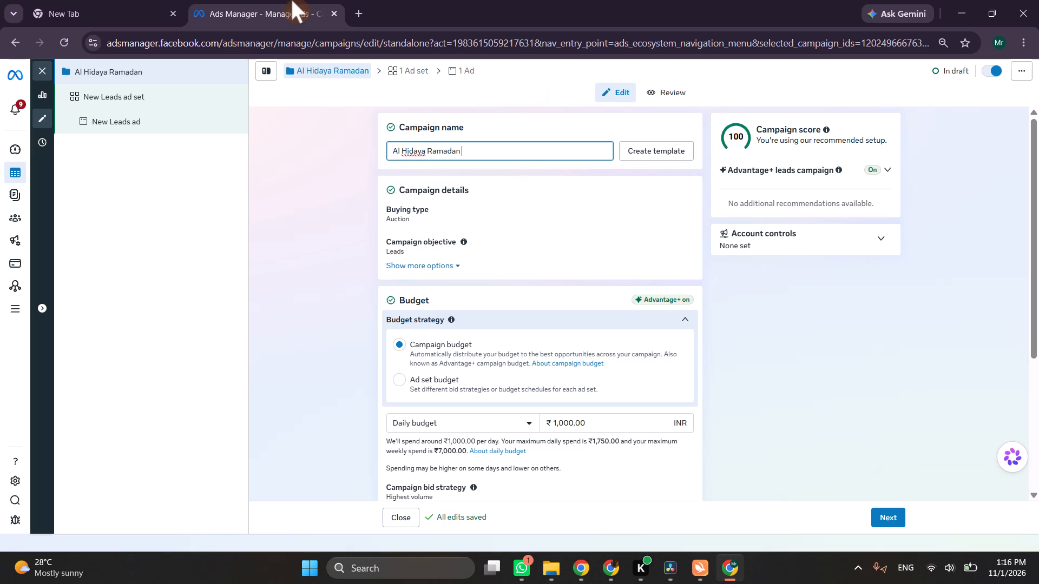
Look up "Ramdan" in the search suggestions of the empty browser tab and close that tab.
{"action": "left_click", "coordinate": [152, 0]}
{"action": "type", "text": "Ram"}
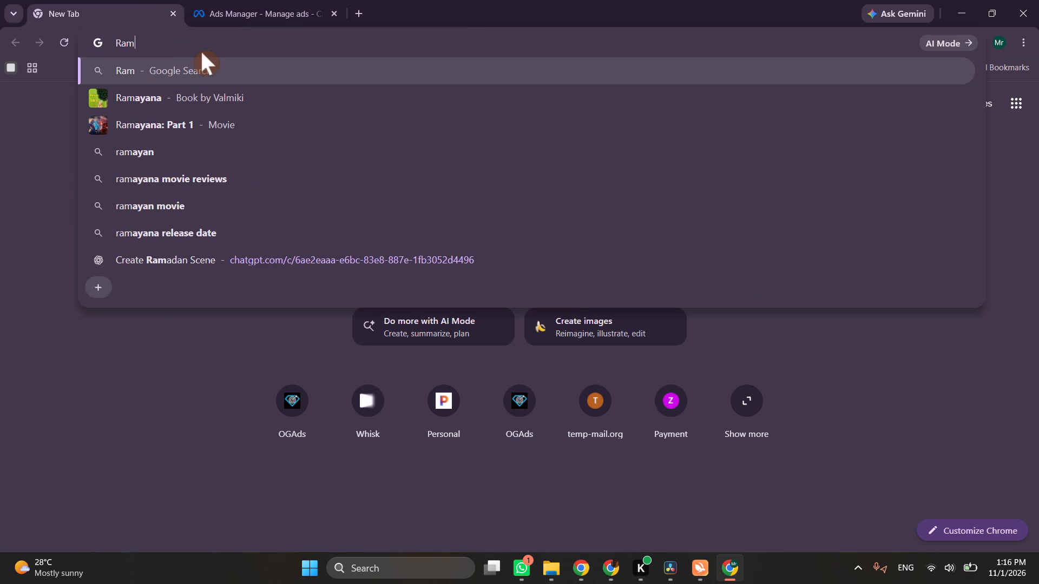
{"action": "type", "text": "da"}
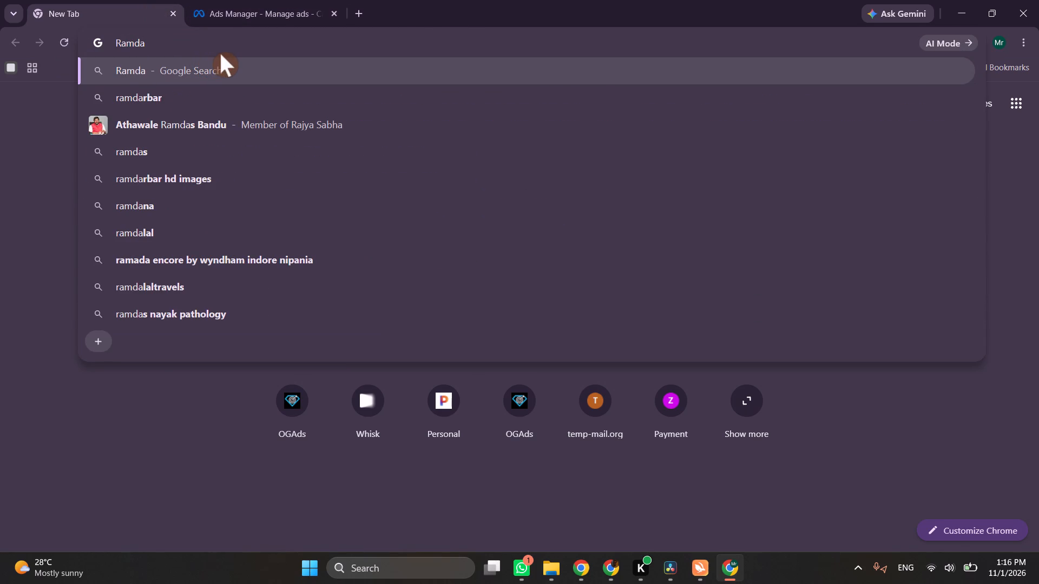
{"action": "type", "text": "n"}
{"action": "key", "text": "space"}
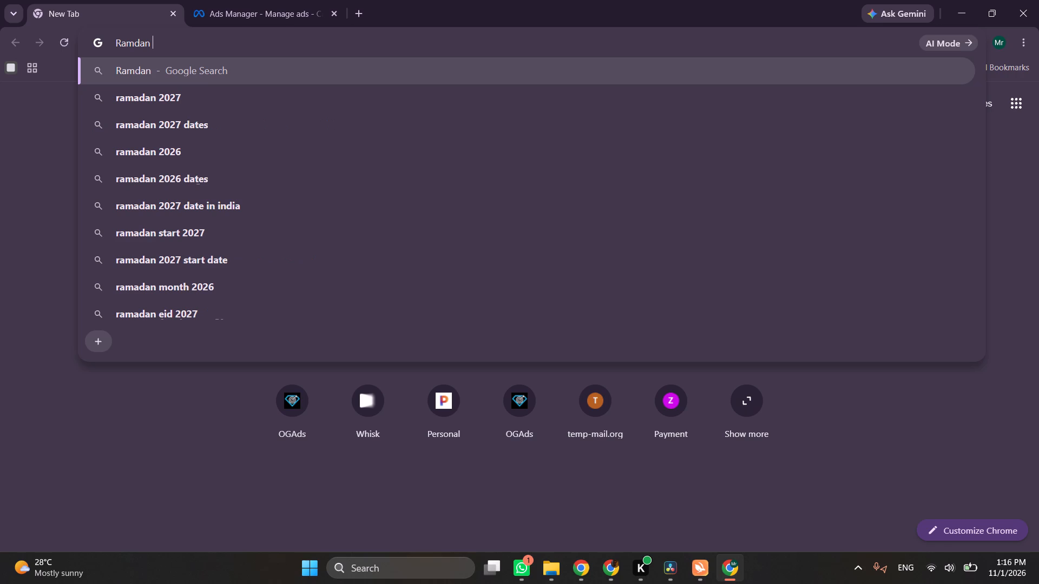
{"action": "left_click", "coordinate": [174, 10]}
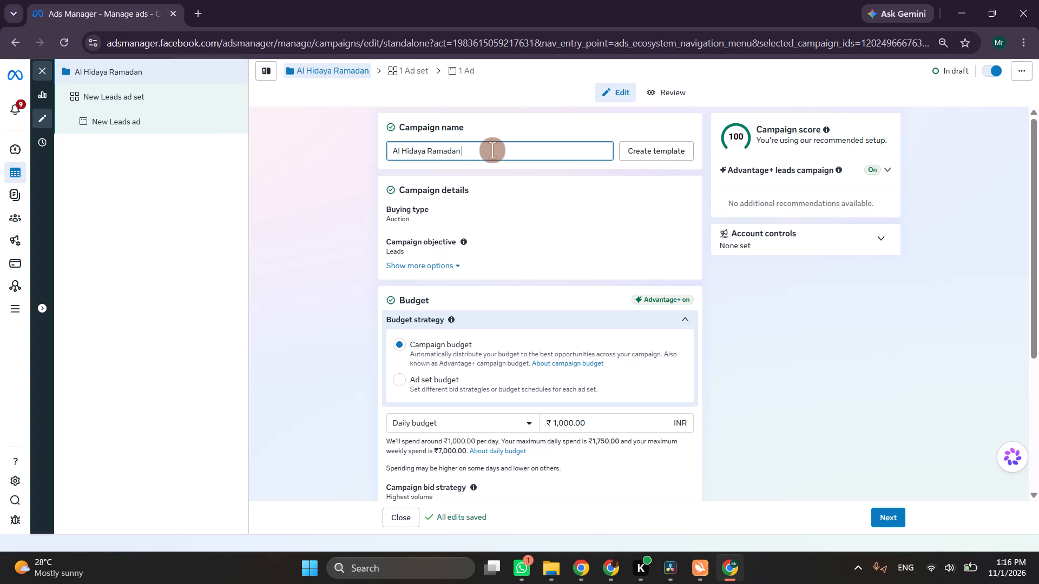
Extend the campaign name with "Update" so it reads "Al Hidaya Ramadan Update".
{"action": "key", "text": "shift+u"}
{"action": "key", "text": "p"}
{"action": "type", "text": "date"}
{"action": "key", "text": "space"}
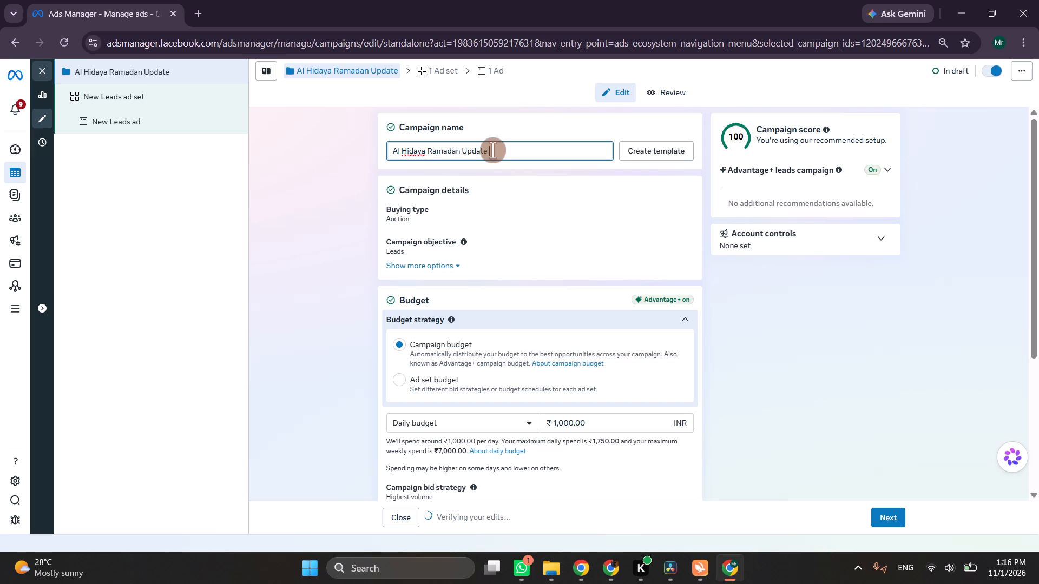
Copy the full campaign name to the clipboard.
{"action": "left_click", "coordinate": [528, 148]}
{"action": "key", "text": "ctrl+a"}
{"action": "key", "text": "ctrl+c"}
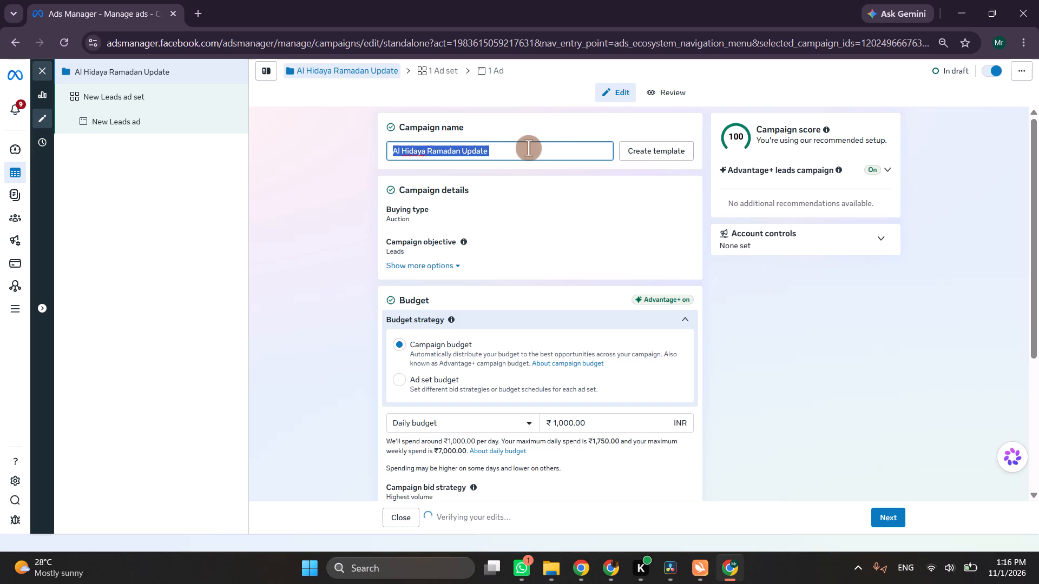
{"action": "key", "text": "ctrl+c"}
{"action": "key", "text": "ctrl+c"}
{"action": "left_click", "coordinate": [519, 151]}
Check the buying type and the available campaign objectives in the campaign details.
{"action": "scroll", "coordinate": [439, 208], "scroll_direction": "down", "scroll_amount": 1}
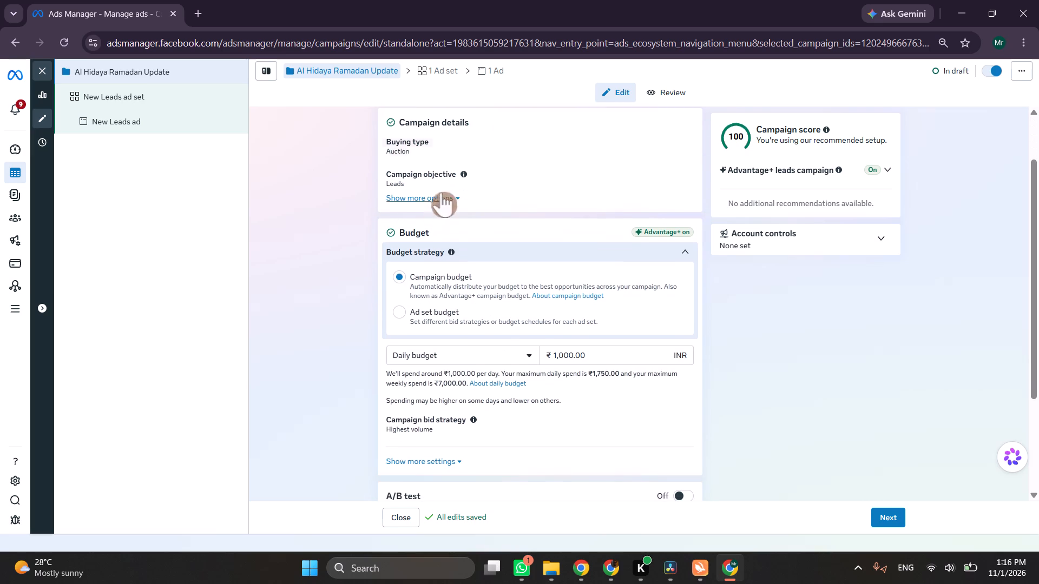
{"action": "left_click", "coordinate": [691, 143]}
{"action": "left_click", "coordinate": [669, 143]}
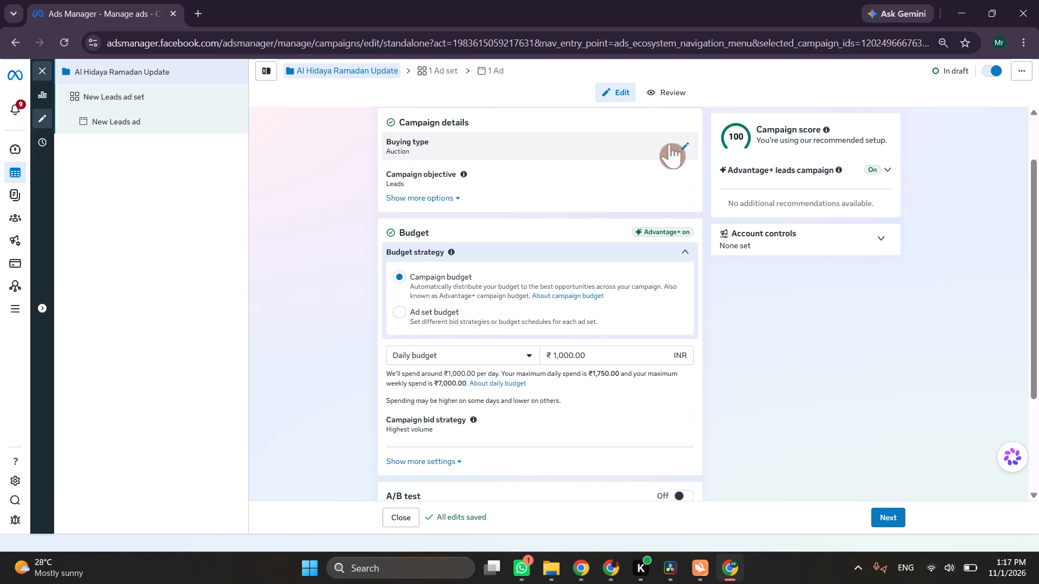
{"action": "left_click", "coordinate": [688, 178]}
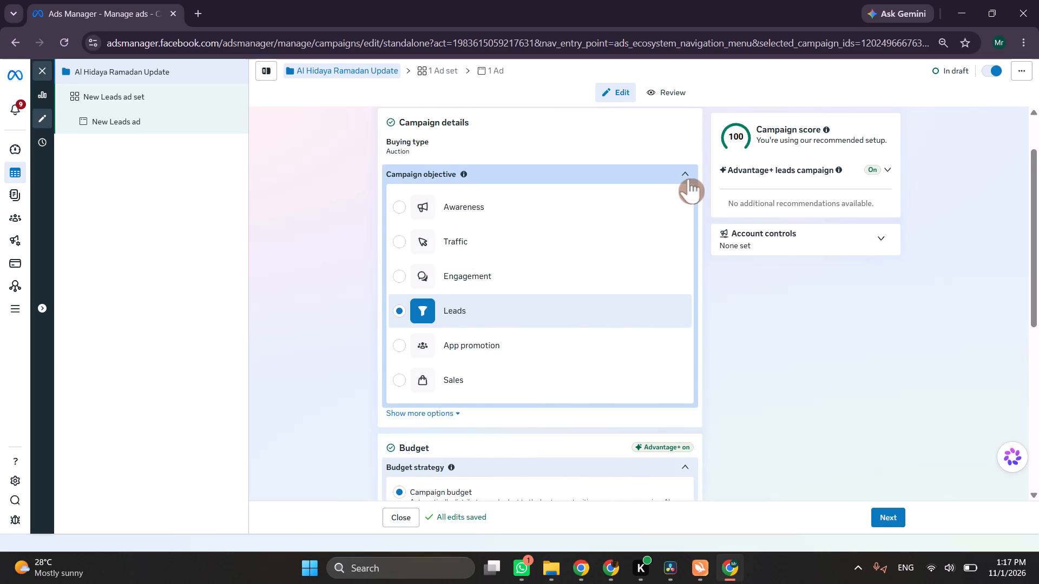
{"action": "left_click", "coordinate": [688, 177]}
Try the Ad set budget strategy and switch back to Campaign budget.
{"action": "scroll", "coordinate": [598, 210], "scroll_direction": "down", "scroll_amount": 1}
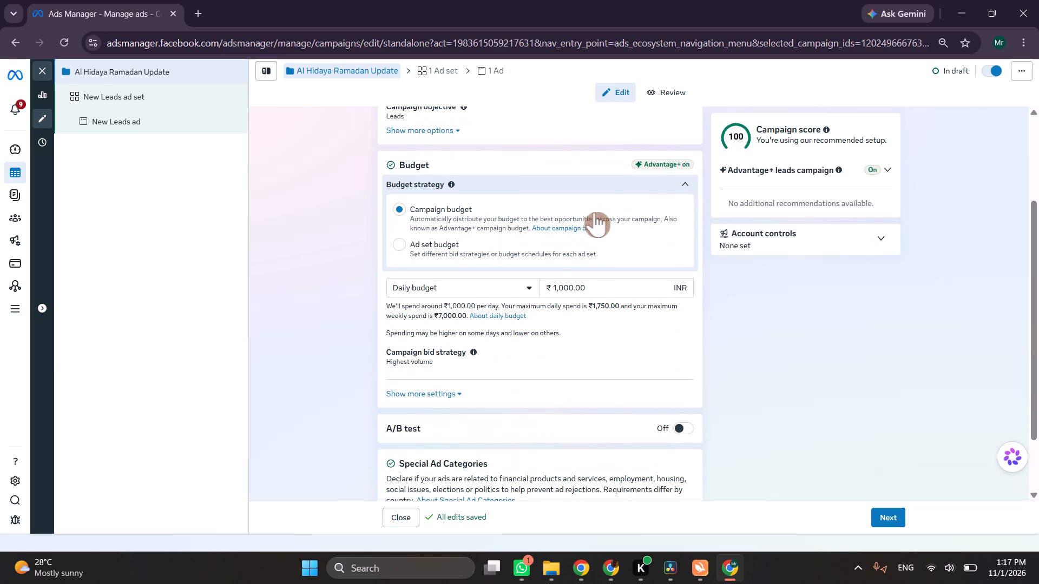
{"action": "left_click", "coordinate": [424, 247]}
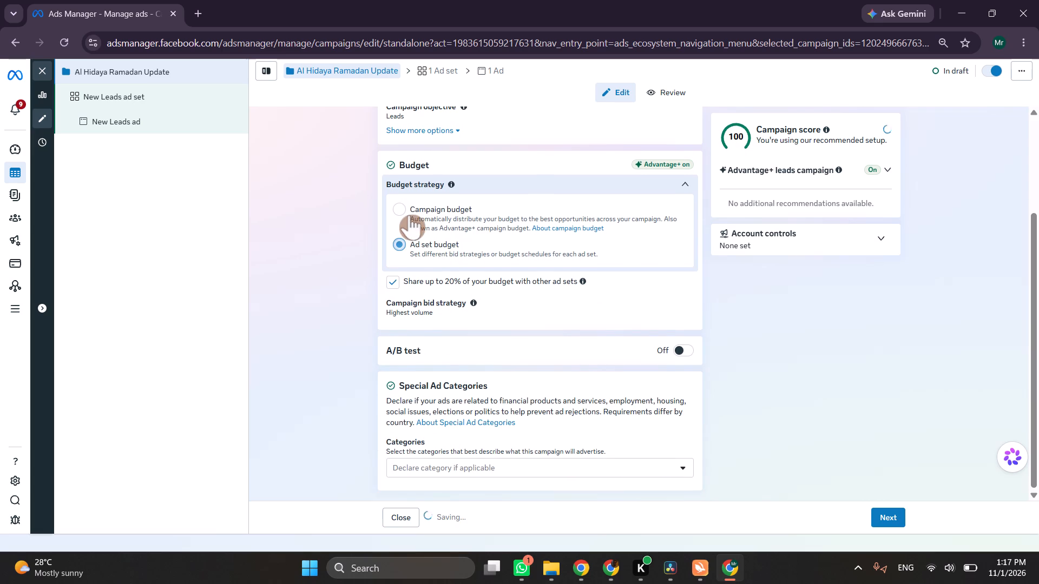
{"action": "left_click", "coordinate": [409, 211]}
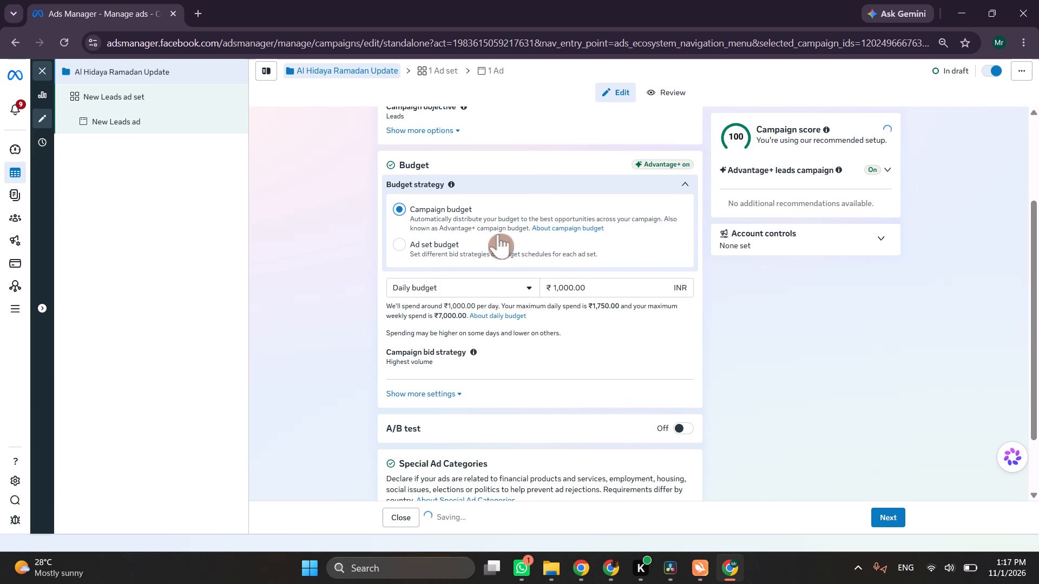
Set the campaign's daily budget to ₹100.
{"action": "scroll", "coordinate": [575, 288], "scroll_direction": "up", "scroll_amount": 1}
{"action": "scroll", "coordinate": [575, 288], "scroll_direction": "down", "scroll_amount": 2}
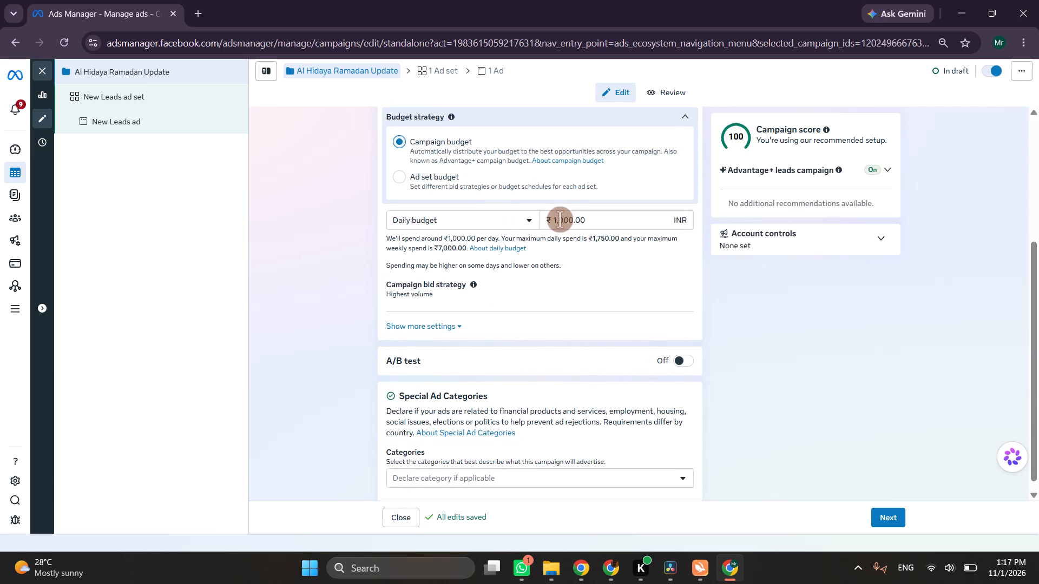
{"action": "left_click_drag", "start_coordinate": [549, 218], "coordinate": [607, 223]}
{"action": "triple_click", "coordinate": [605, 223]}
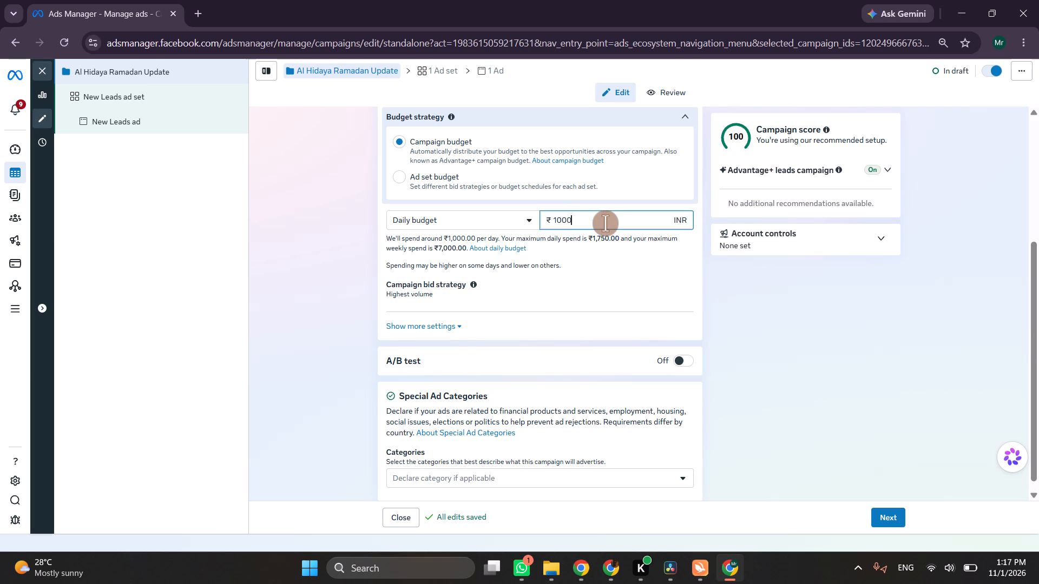
{"action": "type", "text": "100"}
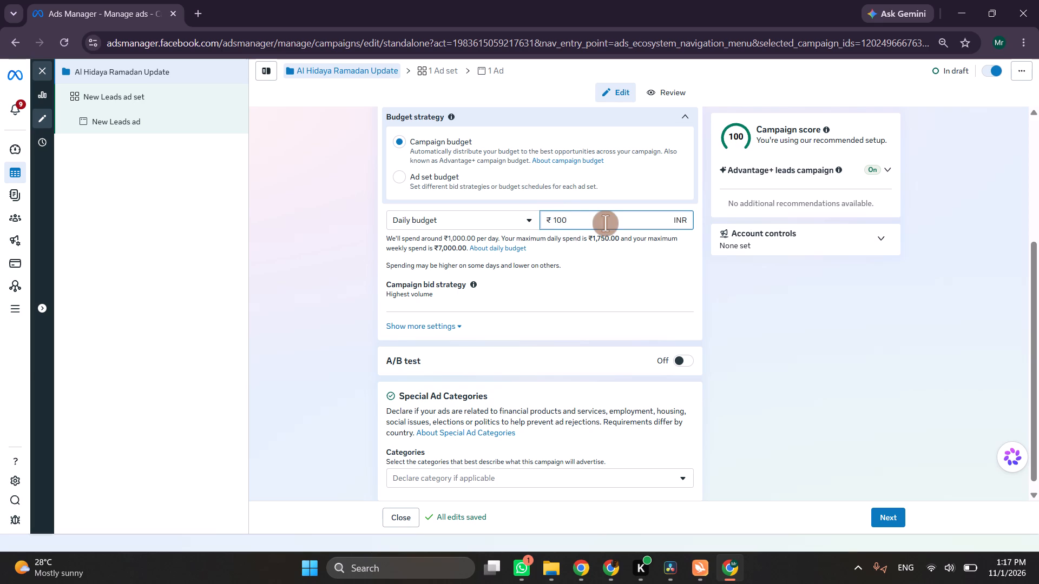
{"action": "left_click", "coordinate": [605, 223]}
Show the additional settings of the campaign's budget section.
{"action": "scroll", "coordinate": [605, 223], "scroll_direction": "down", "scroll_amount": 1}
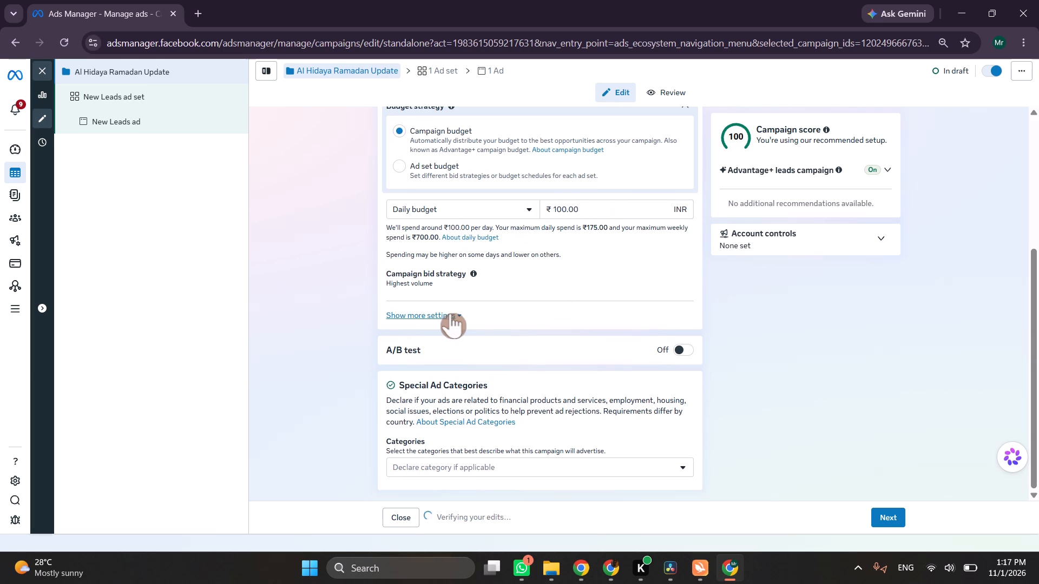
{"action": "left_click", "coordinate": [459, 316]}
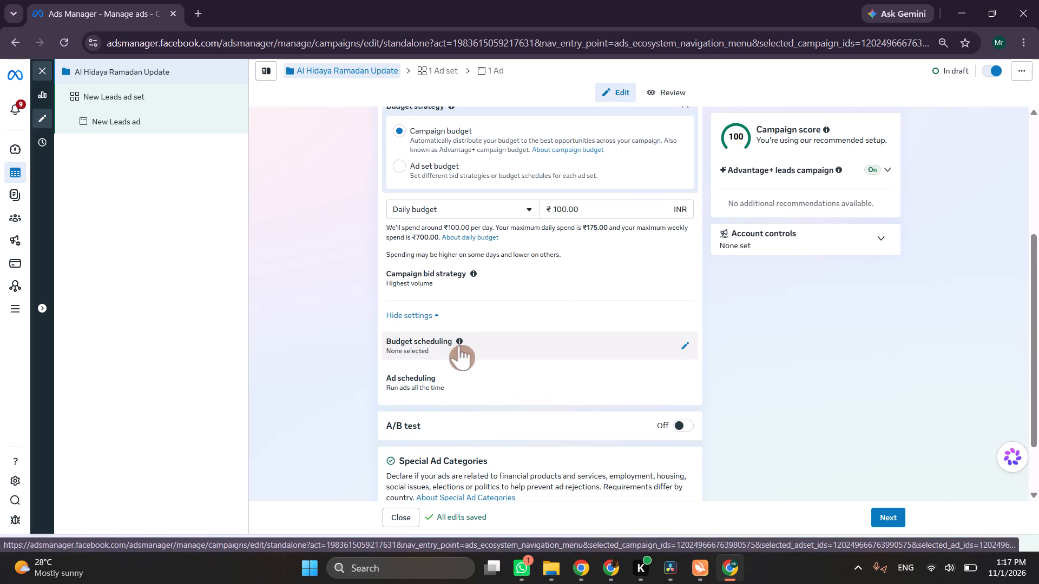
Check the budget scheduling option in the campaign's budget settings without enabling budget increases.
{"action": "left_click", "coordinate": [686, 344]}
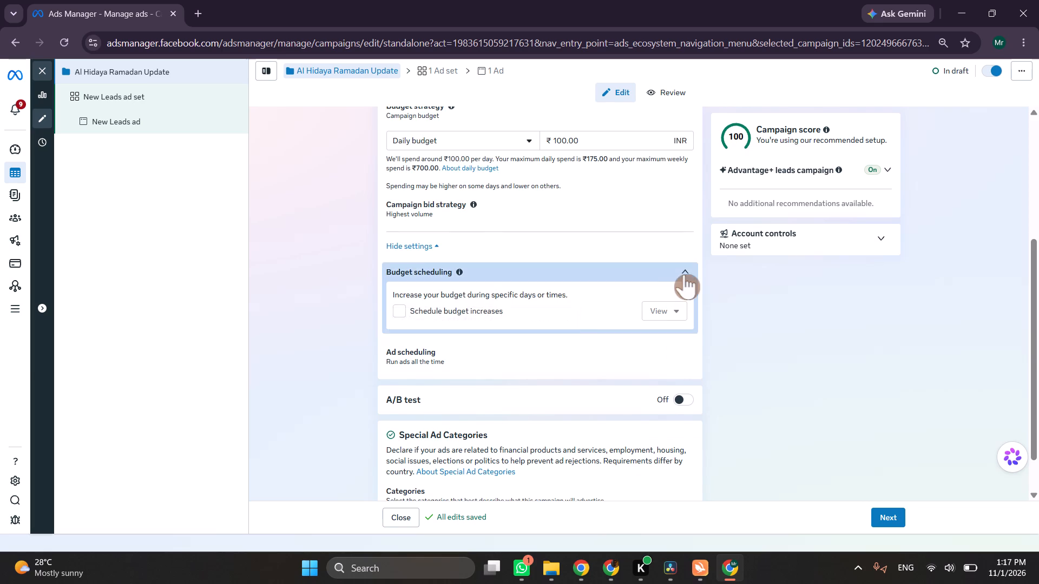
{"action": "left_click", "coordinate": [684, 274]}
Check the available Special Ad Categories for the campaign without declaring any.
{"action": "scroll", "coordinate": [635, 398], "scroll_direction": "down", "scroll_amount": 1}
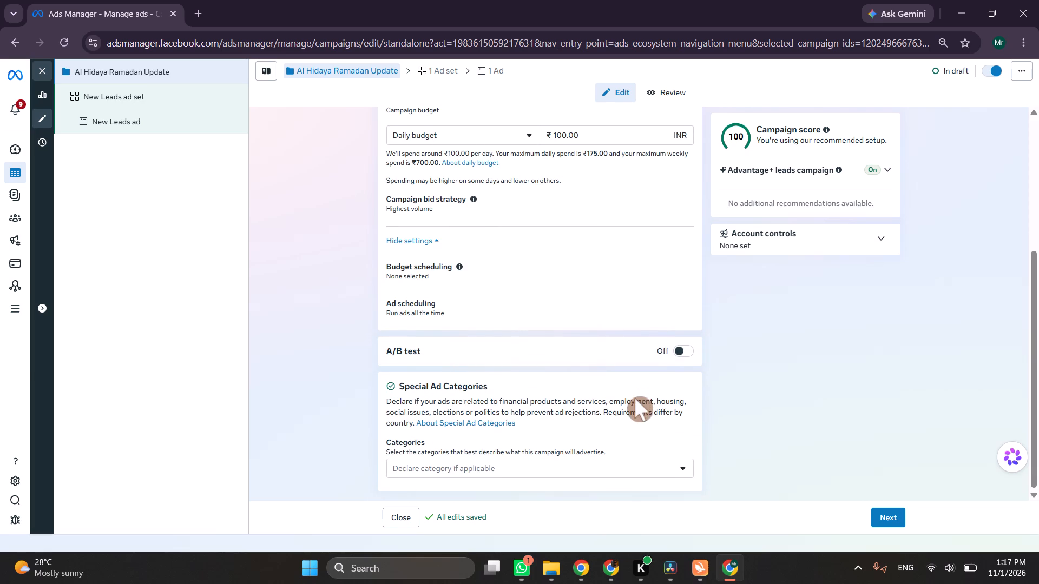
{"action": "scroll", "coordinate": [635, 398], "scroll_direction": "down", "scroll_amount": 2}
{"action": "left_click", "coordinate": [661, 465]}
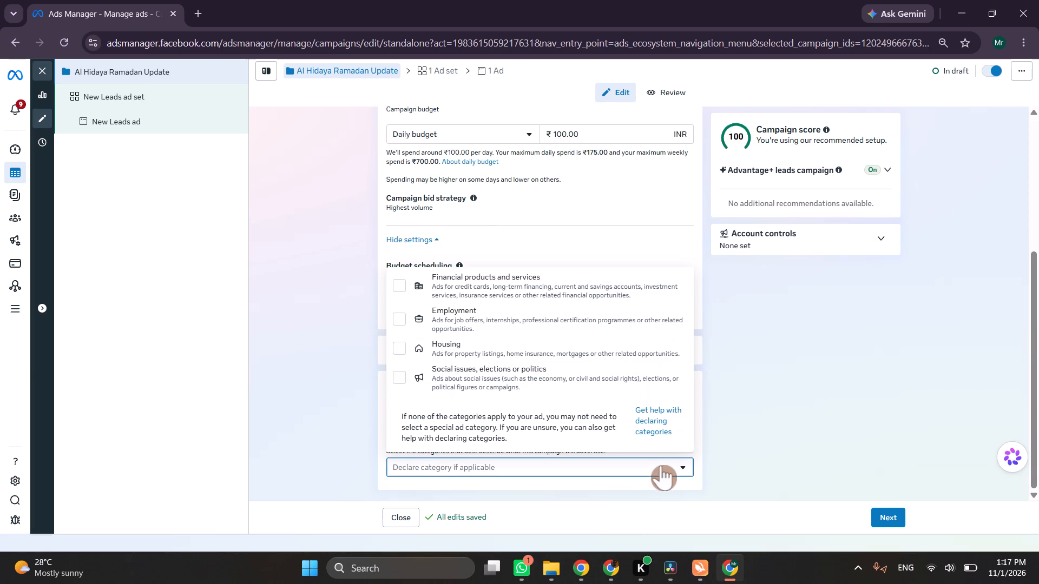
{"action": "scroll", "coordinate": [534, 375], "scroll_direction": "up", "scroll_amount": 4}
{"action": "scroll", "coordinate": [534, 375], "scroll_direction": "down", "scroll_amount": 9}
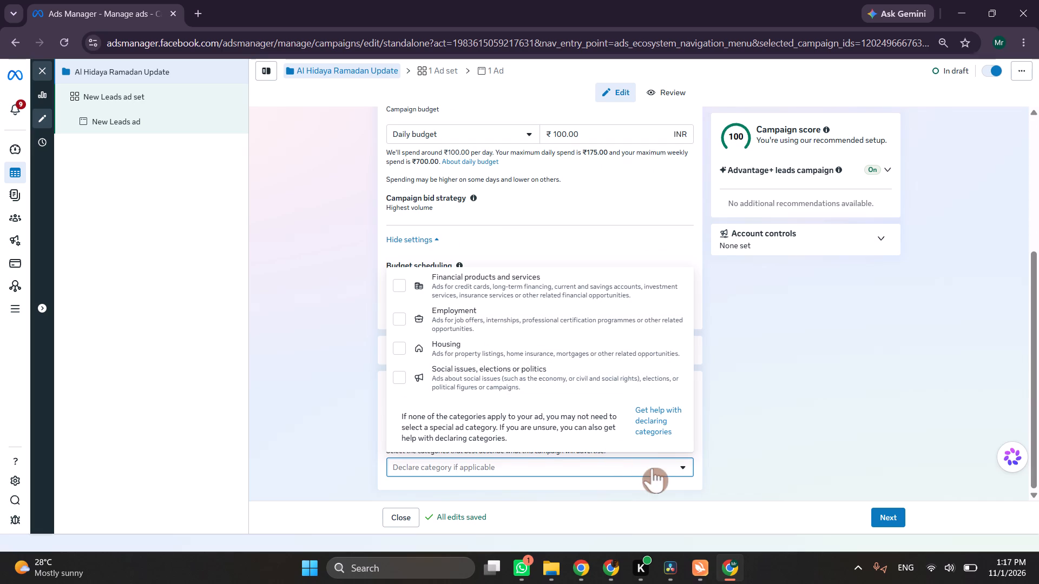
{"action": "left_click", "coordinate": [653, 468]}
Look over the campaign settings once more and continue to the ad set.
{"action": "scroll", "coordinate": [597, 402], "scroll_direction": "up", "scroll_amount": 9}
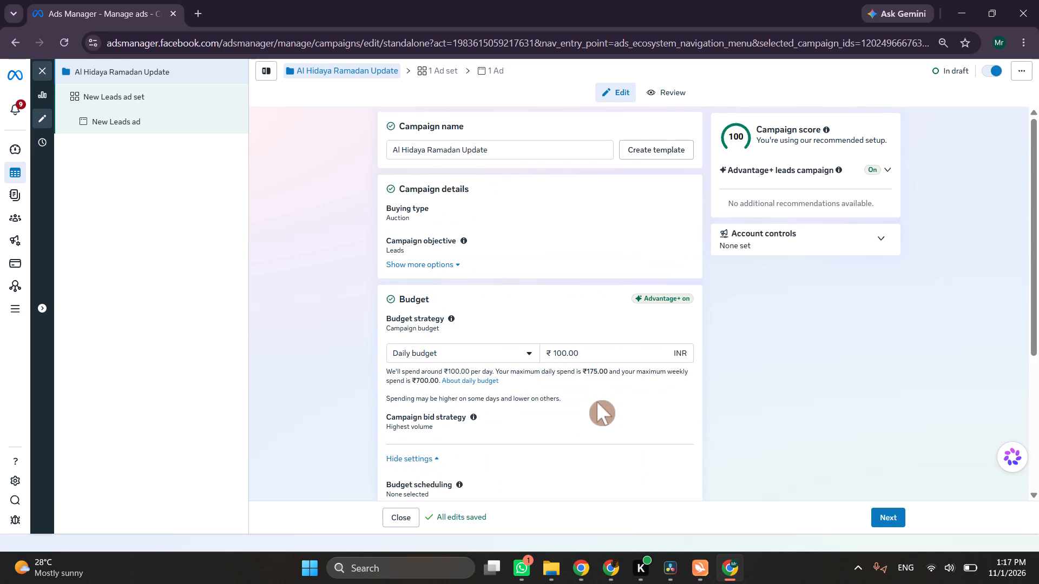
{"action": "scroll", "coordinate": [597, 402], "scroll_direction": "down", "scroll_amount": 4}
{"action": "scroll", "coordinate": [637, 422], "scroll_direction": "down", "scroll_amount": 3}
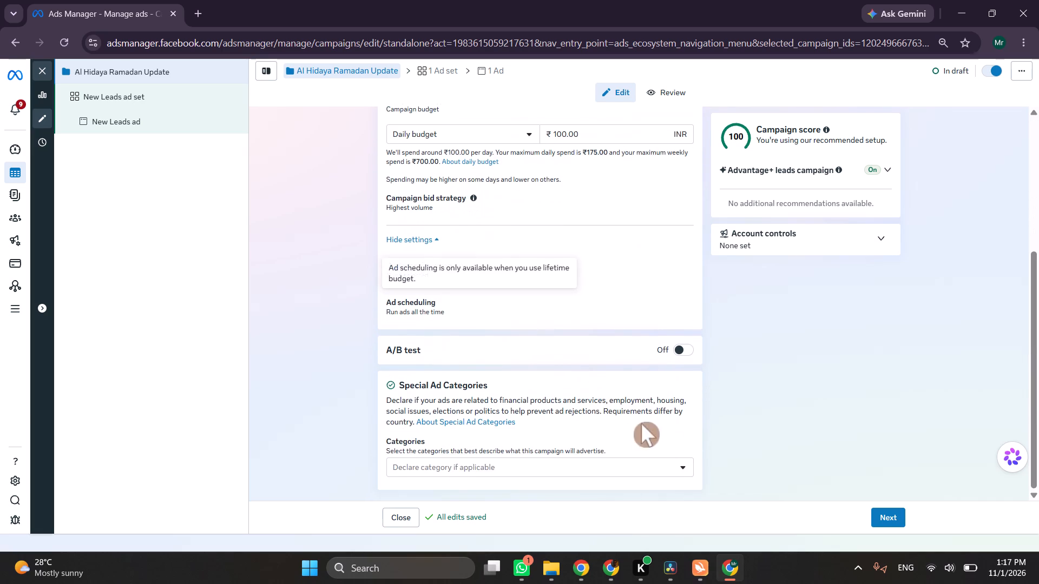
{"action": "scroll", "coordinate": [780, 491], "scroll_direction": "up", "scroll_amount": 5}
{"action": "left_click", "coordinate": [886, 518]}
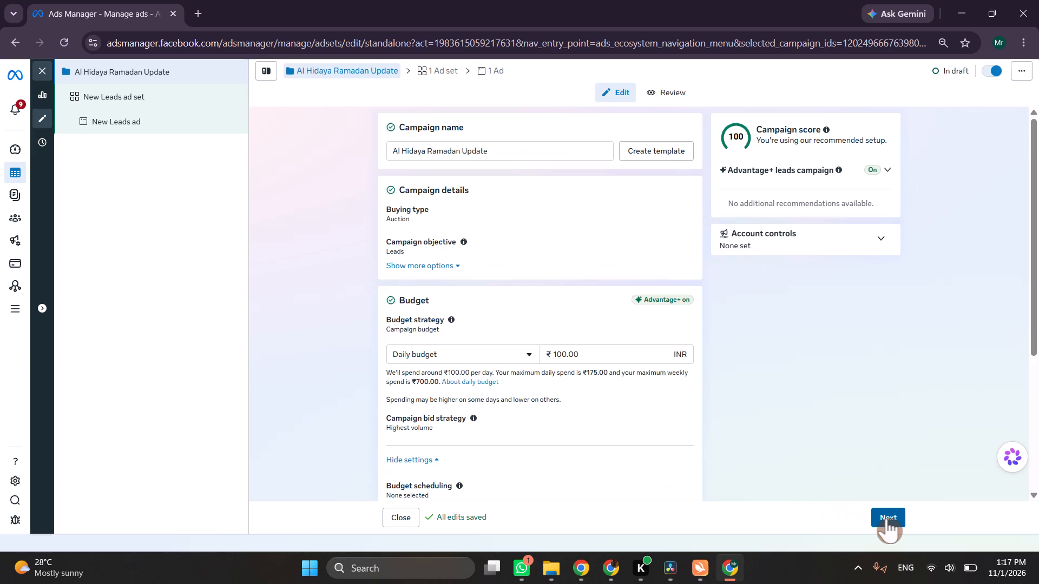
{"action": "double_click", "coordinate": [497, 241]}
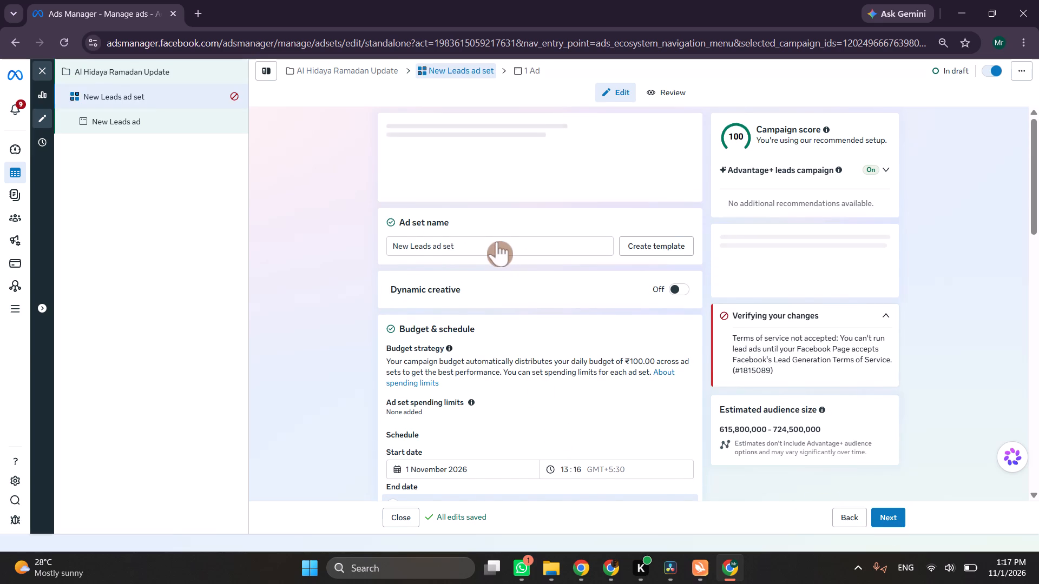
Check which Facebook Pages the ad set can promote and keep Flexonsoft chosen.
{"action": "scroll", "coordinate": [498, 321], "scroll_direction": "up", "scroll_amount": 7}
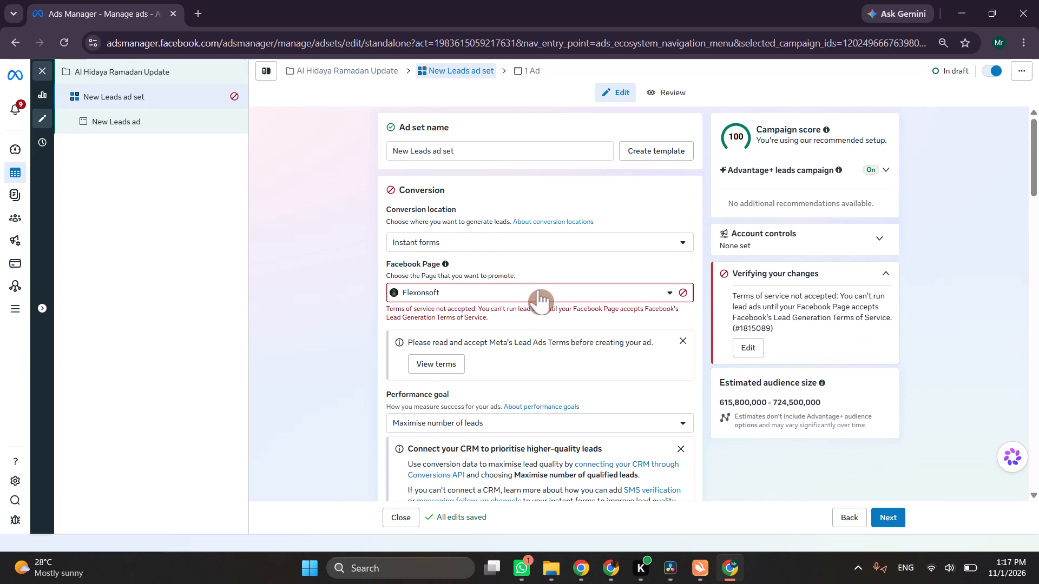
{"action": "left_click", "coordinate": [539, 289]}
{"action": "left_click", "coordinate": [418, 340]}
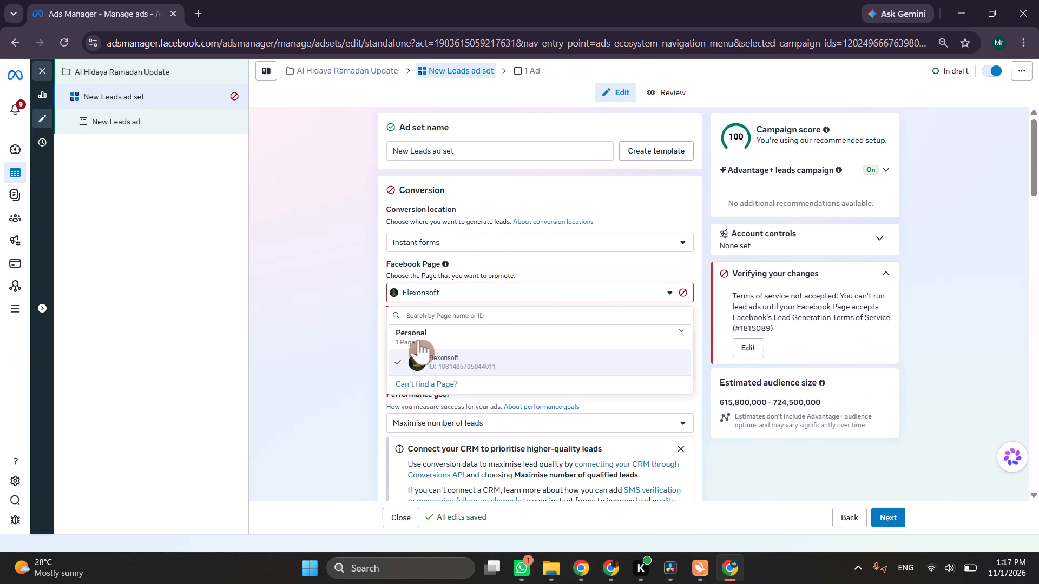
{"action": "left_click", "coordinate": [438, 363]}
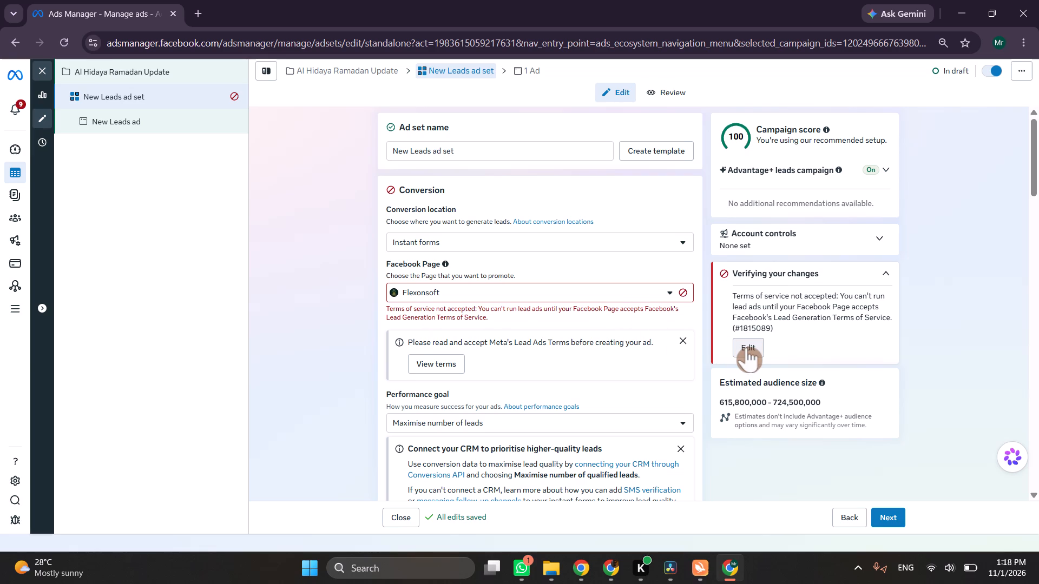
Dismiss the Meta Lead Ads Terms notice below the Facebook Page setting.
{"action": "left_click", "coordinate": [675, 340]}
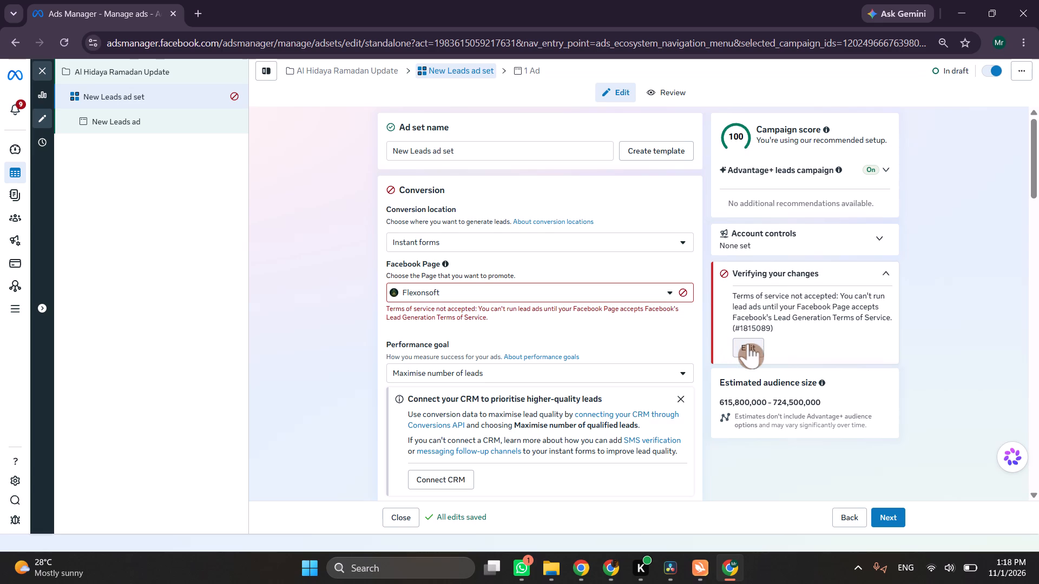
Go to the ad set setting flagged by the change verification.
{"action": "left_click", "coordinate": [748, 343]}
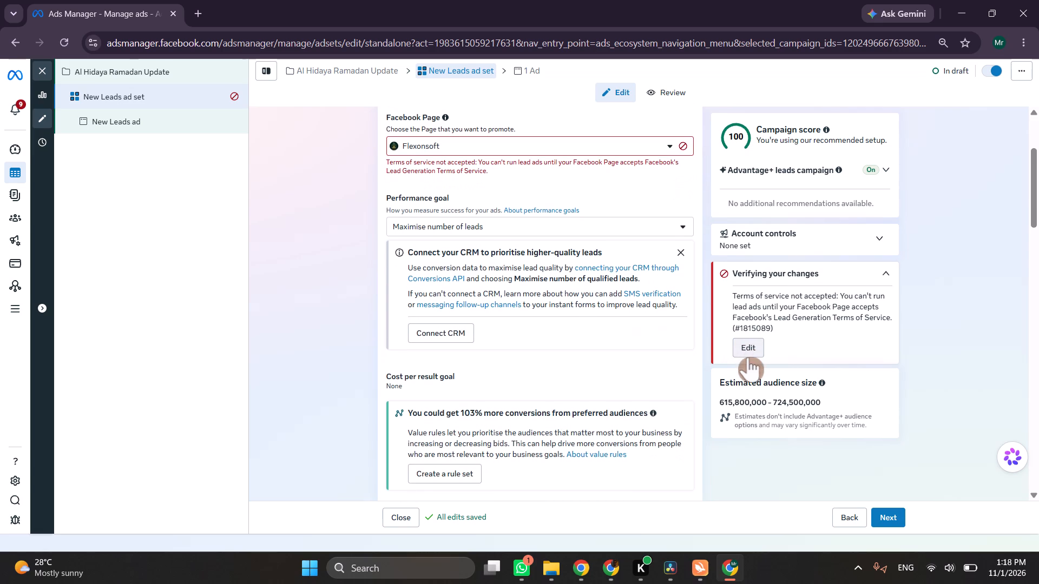
{"action": "left_click", "coordinate": [747, 348]}
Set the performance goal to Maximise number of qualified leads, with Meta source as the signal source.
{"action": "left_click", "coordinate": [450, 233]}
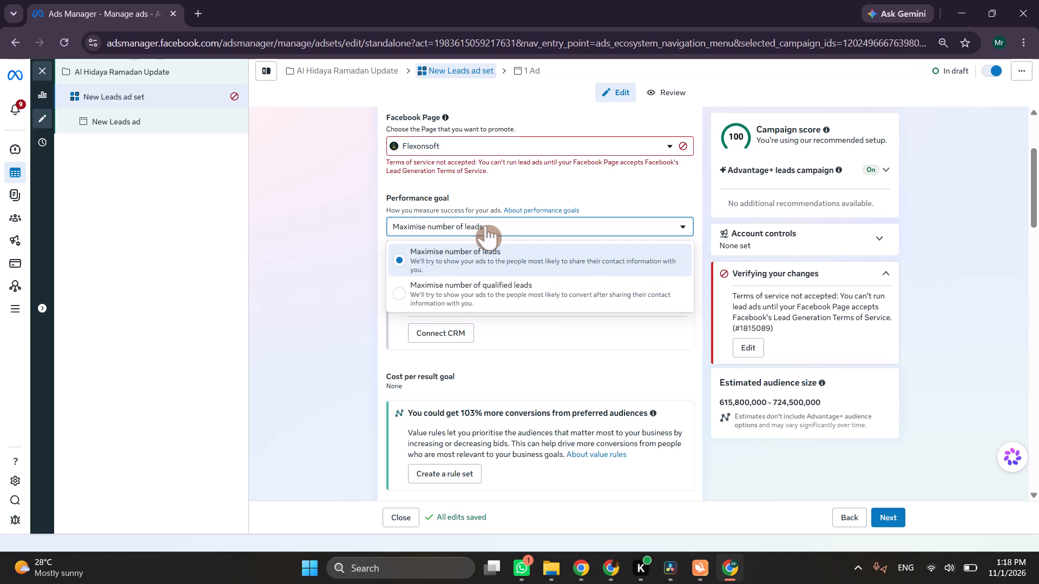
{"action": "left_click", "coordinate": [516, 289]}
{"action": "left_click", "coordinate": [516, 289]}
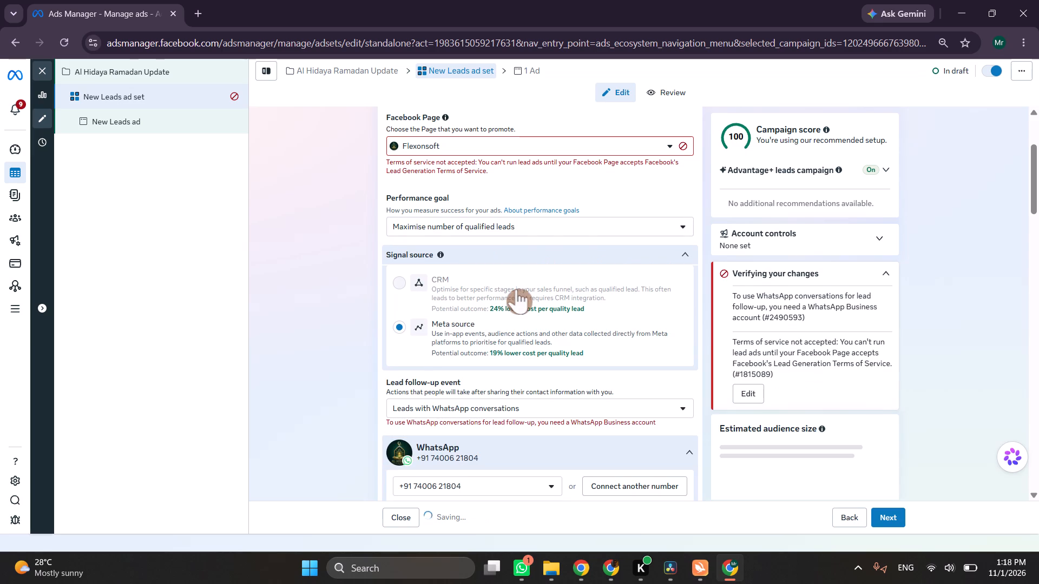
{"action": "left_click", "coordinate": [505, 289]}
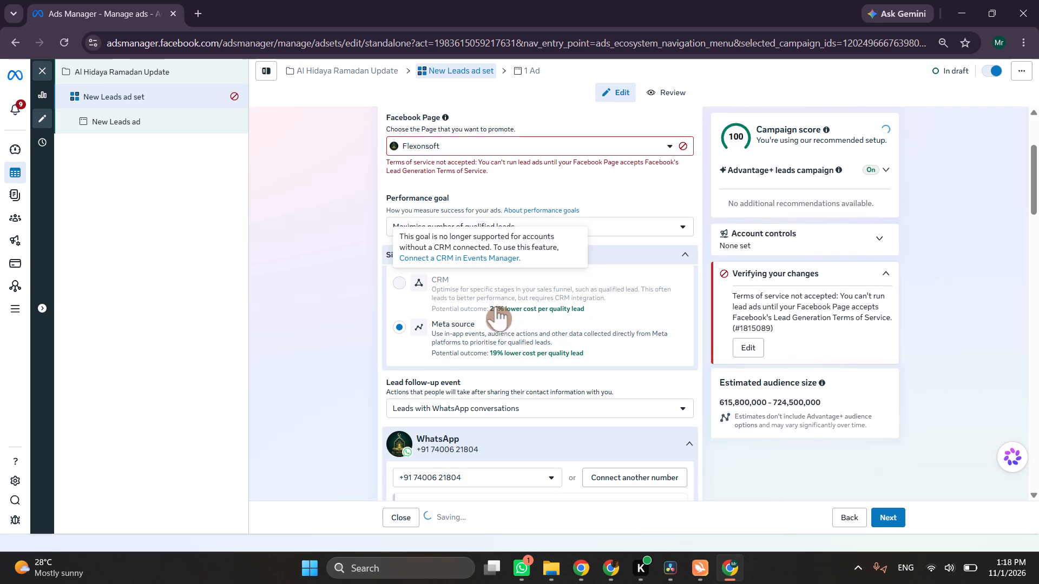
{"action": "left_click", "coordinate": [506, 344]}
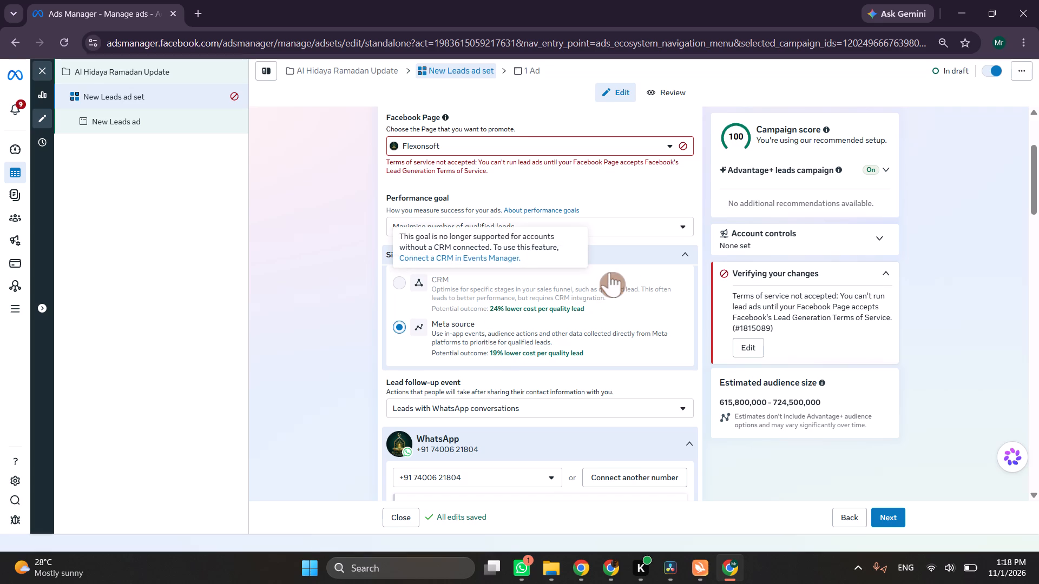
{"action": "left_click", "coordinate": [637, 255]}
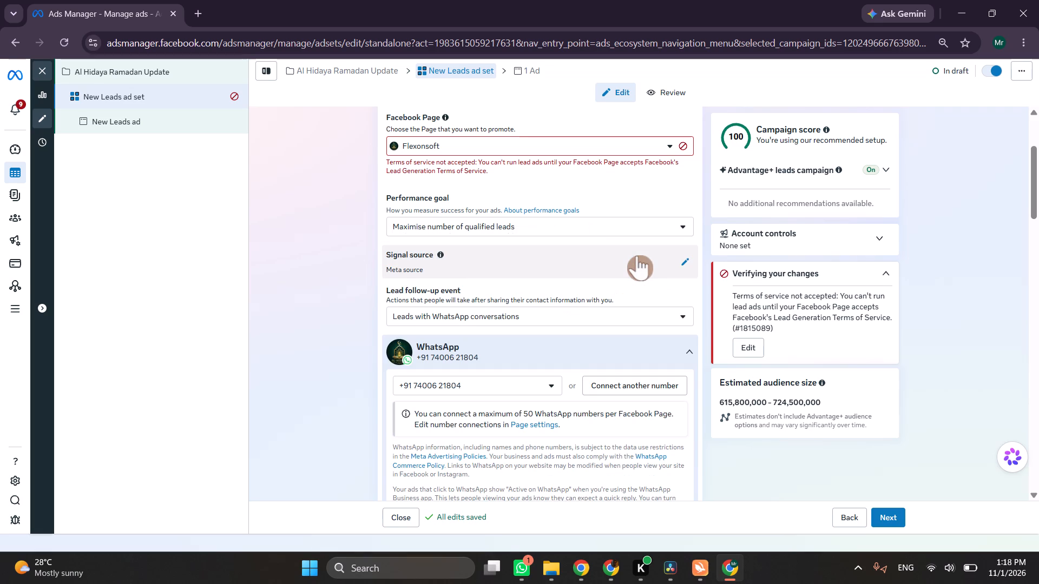
Recheck the Facebook Page choices, consult the help for a Page that can't be found, and close it.
{"action": "scroll", "coordinate": [637, 255], "scroll_direction": "up", "scroll_amount": 2}
{"action": "left_click", "coordinate": [556, 290]}
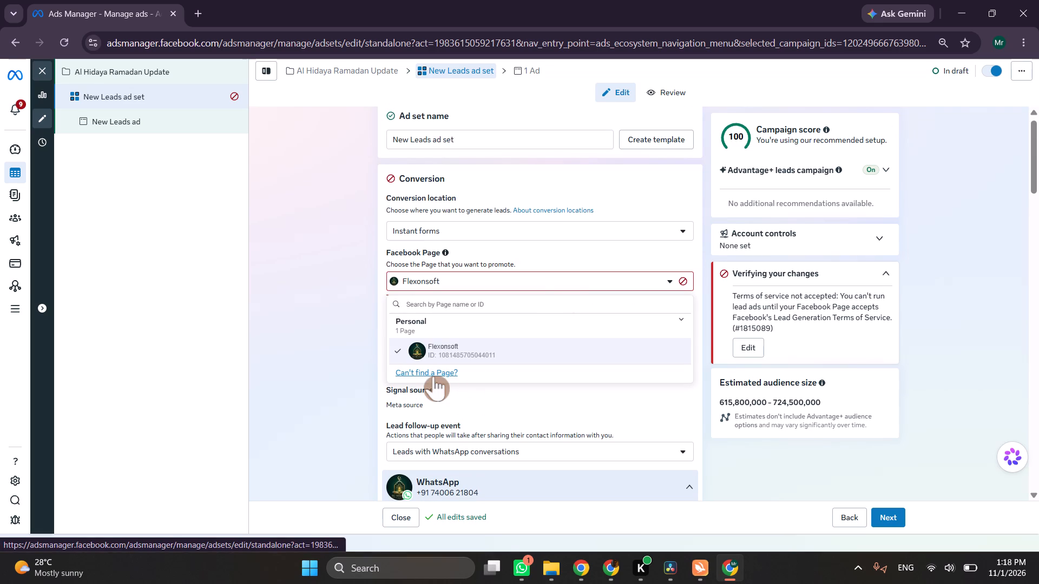
{"action": "left_click", "coordinate": [424, 321]}
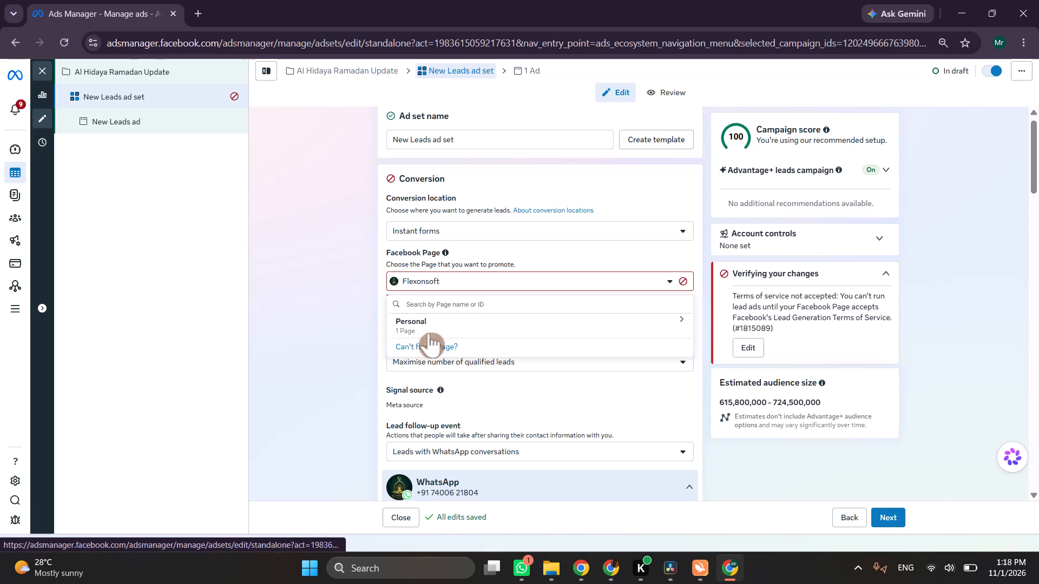
{"action": "left_click", "coordinate": [428, 327]}
{"action": "left_click", "coordinate": [440, 379]}
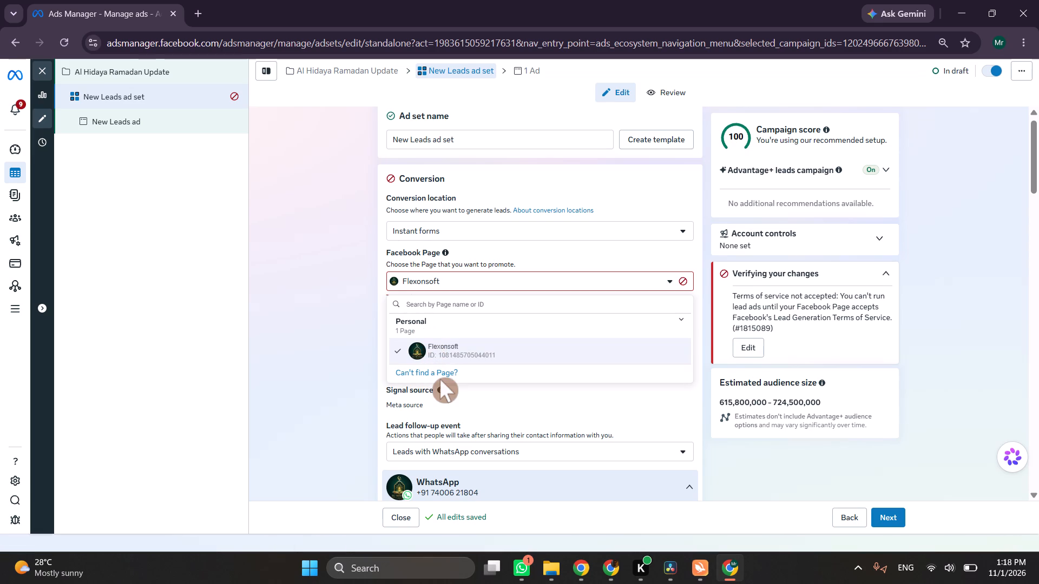
{"action": "left_click", "coordinate": [439, 376]}
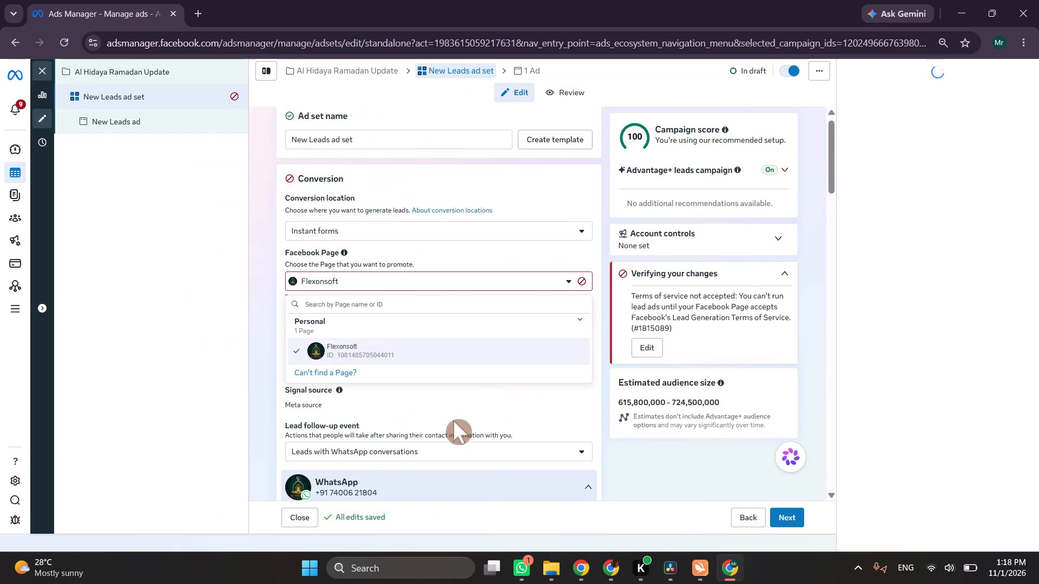
{"action": "scroll", "coordinate": [453, 421], "scroll_direction": "up", "scroll_amount": 2}
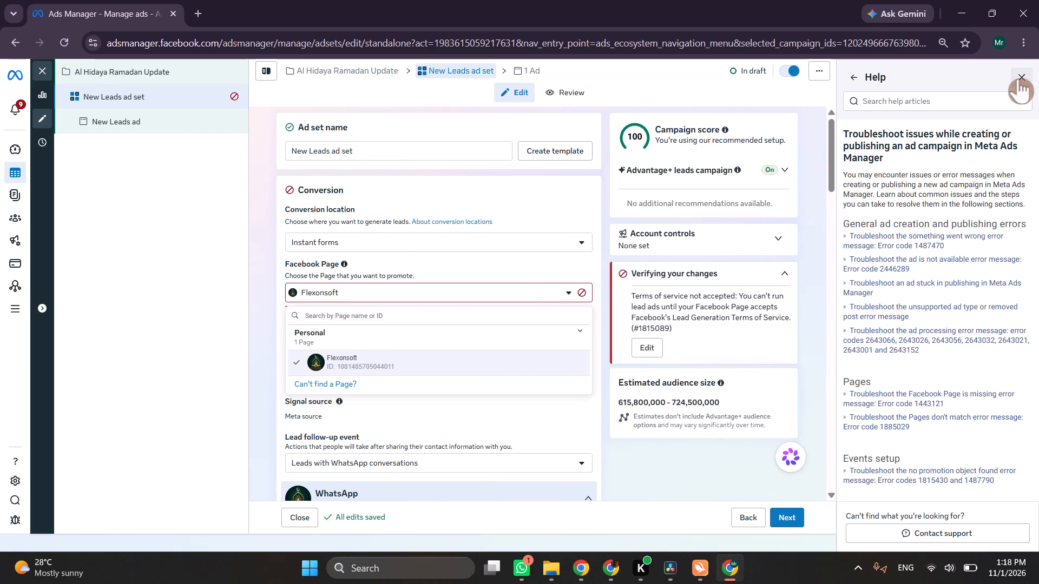
{"action": "left_click", "coordinate": [1018, 78]}
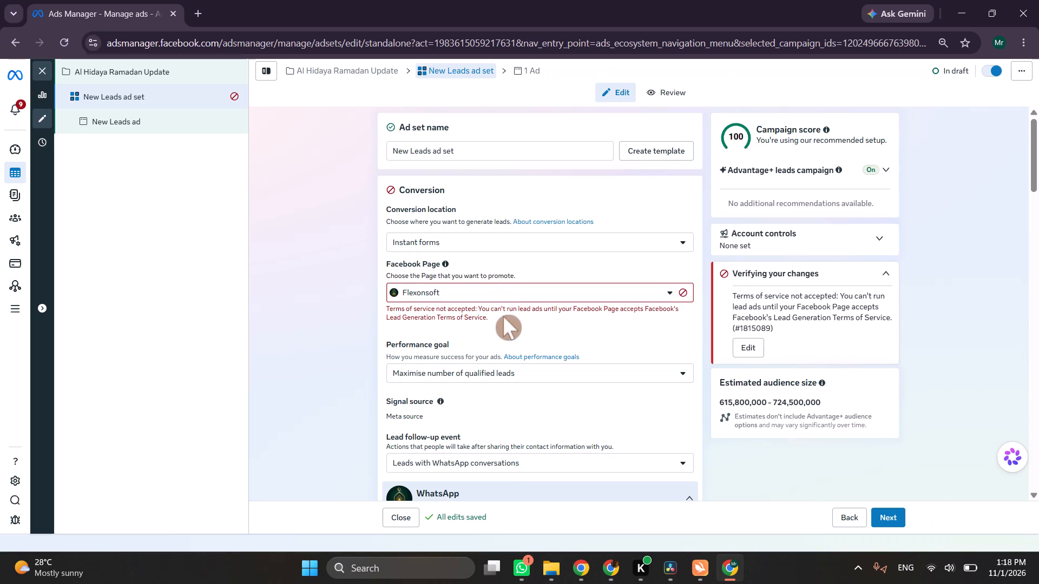
{"action": "left_click_drag", "start_coordinate": [379, 310], "coordinate": [500, 321]}
{"action": "left_click", "coordinate": [500, 321]}
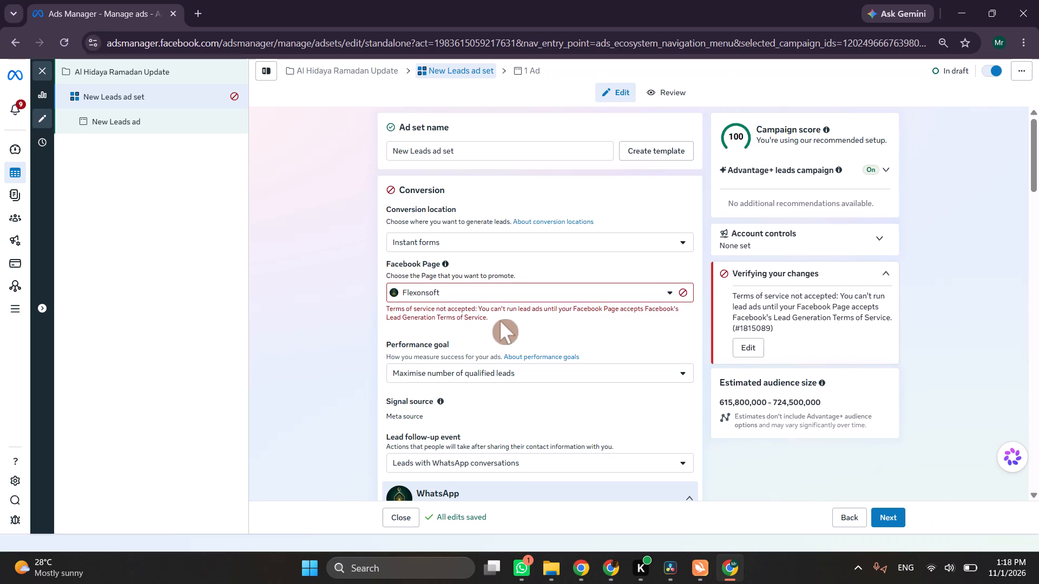
Change the ad set's conversion location to Website.
{"action": "scroll", "coordinate": [500, 321], "scroll_direction": "up", "scroll_amount": 1}
{"action": "left_click", "coordinate": [479, 242]}
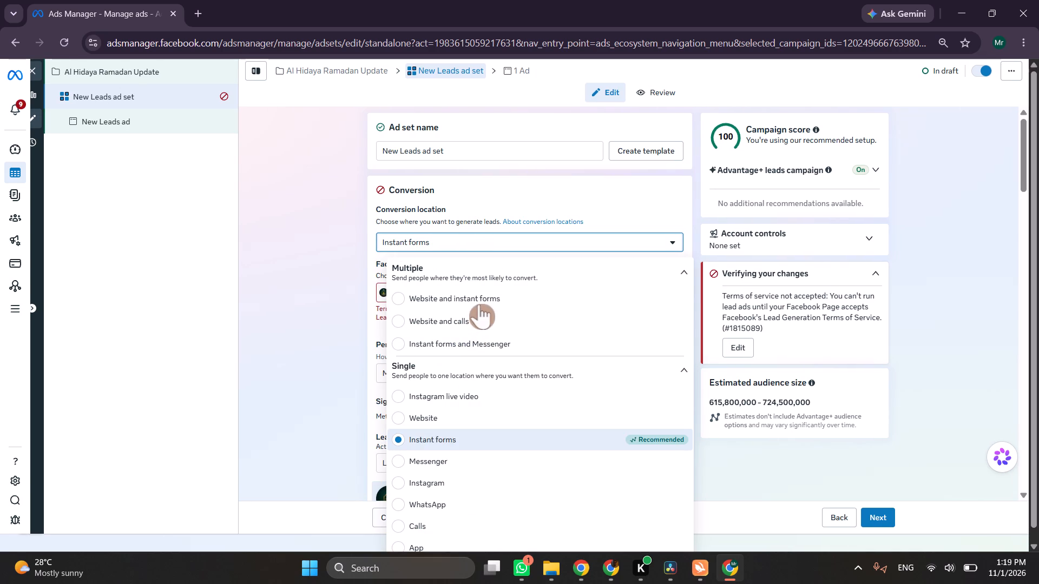
{"action": "scroll", "coordinate": [483, 334], "scroll_direction": "down", "scroll_amount": 1}
{"action": "left_click", "coordinate": [468, 348]}
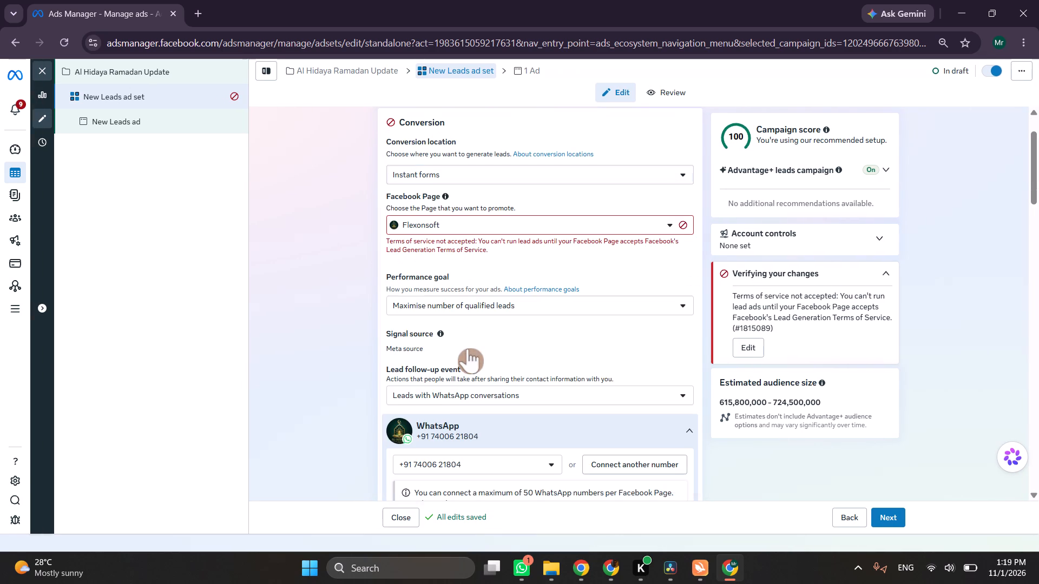
{"action": "left_click", "coordinate": [433, 306]}
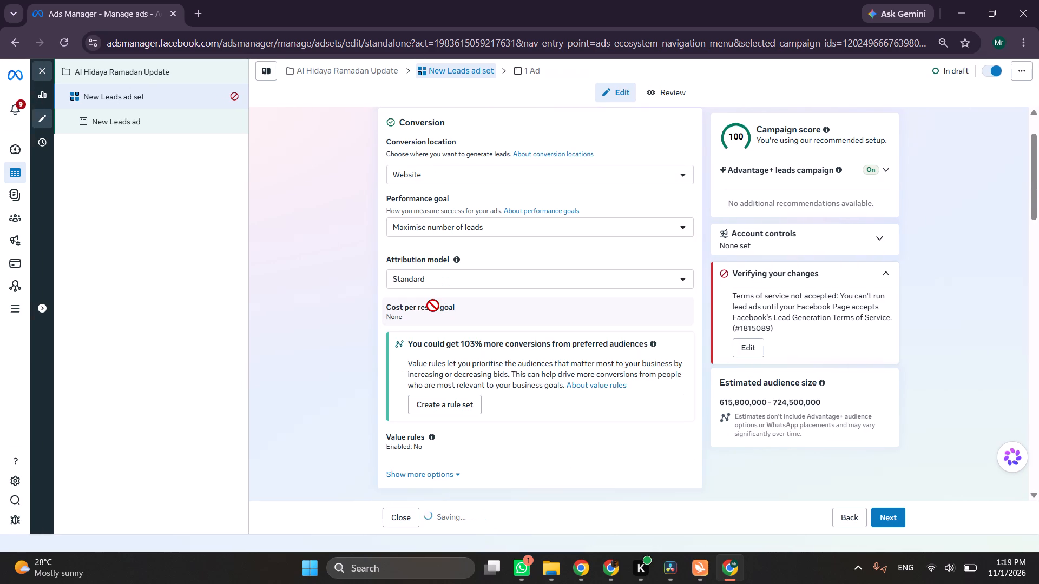
{"action": "scroll", "coordinate": [264, 361], "scroll_direction": "up", "scroll_amount": 2}
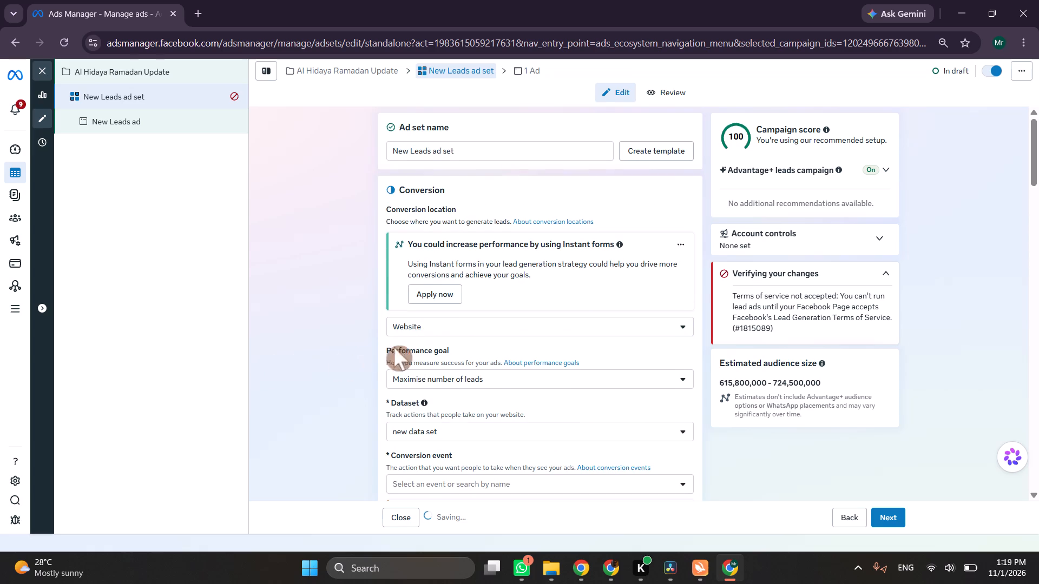
{"action": "scroll", "coordinate": [399, 344], "scroll_direction": "up", "scroll_amount": 4}
{"action": "scroll", "coordinate": [440, 330], "scroll_direction": "down", "scroll_amount": 3}
{"action": "scroll", "coordinate": [492, 342], "scroll_direction": "up", "scroll_amount": 4}
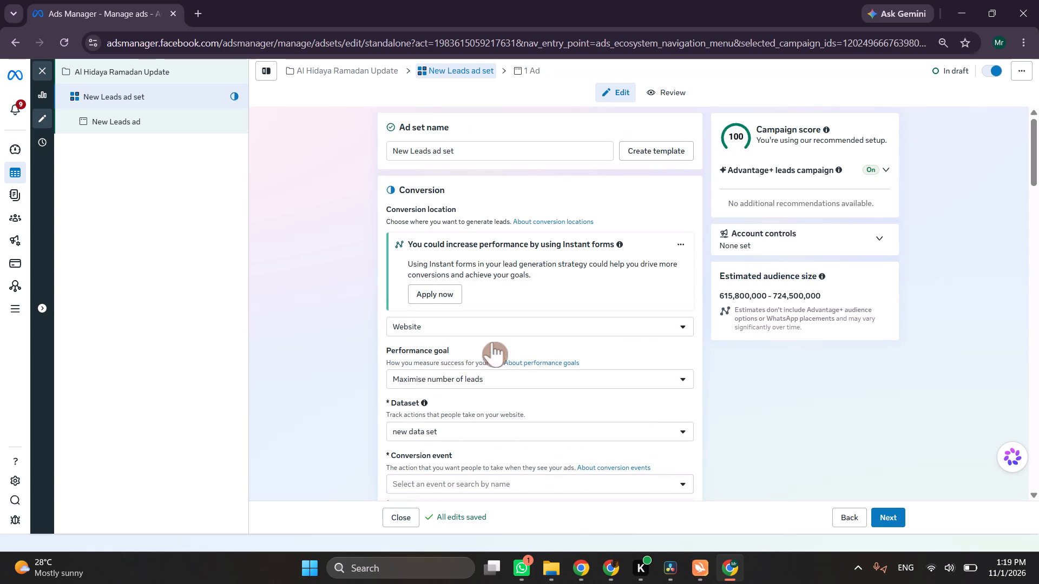
Rename the ad set as Al Hidaya Ramadan Update.
{"action": "triple_click", "coordinate": [484, 152]}
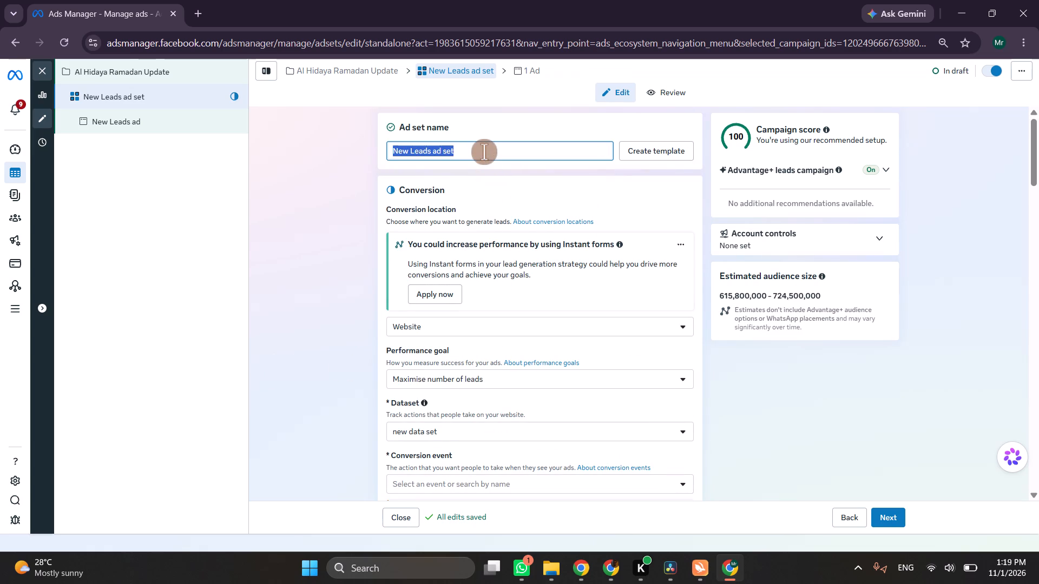
{"action": "key", "text": "ctrl+v"}
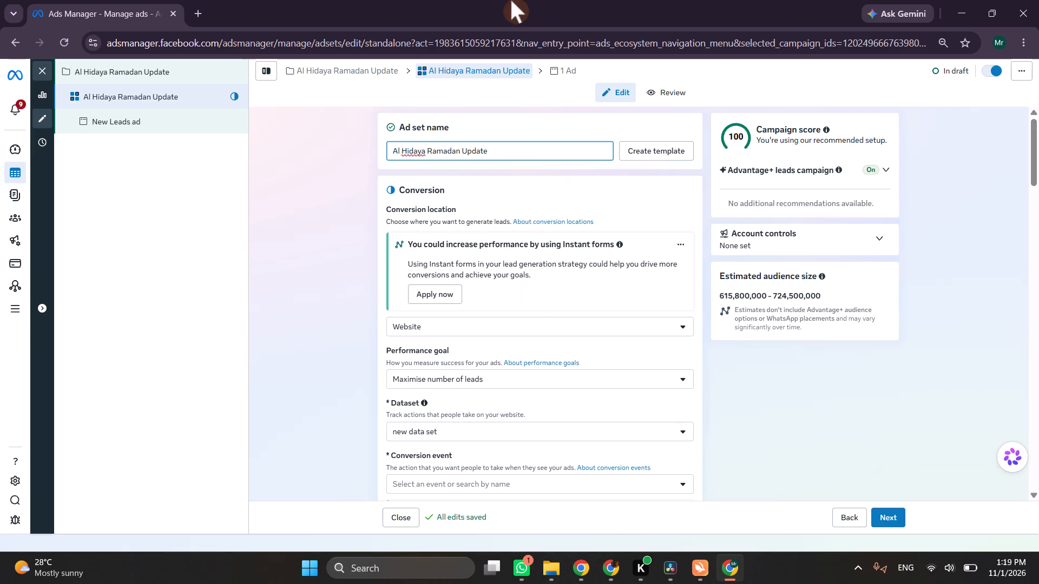
Review the performance goal and dataset choices in the ad set's conversion section.
{"action": "scroll", "coordinate": [511, 0], "scroll_direction": "up", "scroll_amount": 1}
{"action": "scroll", "coordinate": [545, 236], "scroll_direction": "down", "scroll_amount": 1}
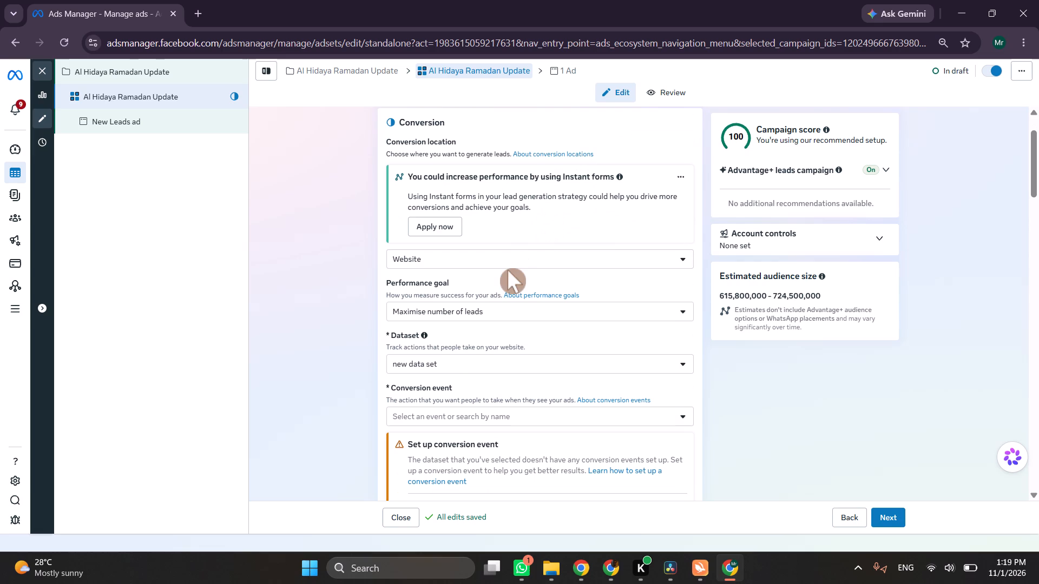
{"action": "scroll", "coordinate": [497, 289], "scroll_direction": "down", "scroll_amount": 1}
{"action": "left_click", "coordinate": [501, 242]}
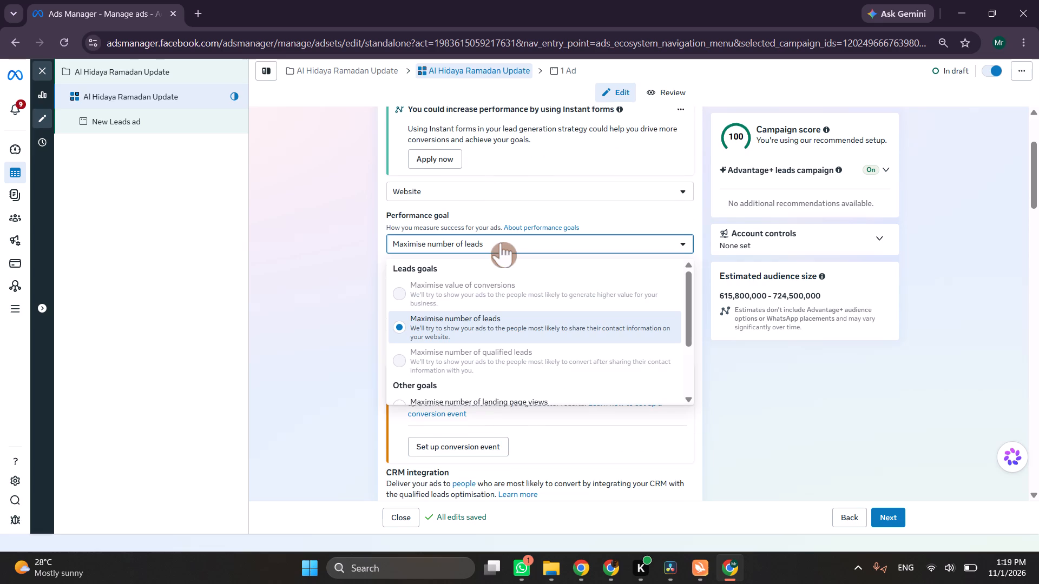
{"action": "left_click", "coordinate": [501, 242]}
{"action": "scroll", "coordinate": [501, 242], "scroll_direction": "down", "scroll_amount": 1}
{"action": "left_click", "coordinate": [503, 225]}
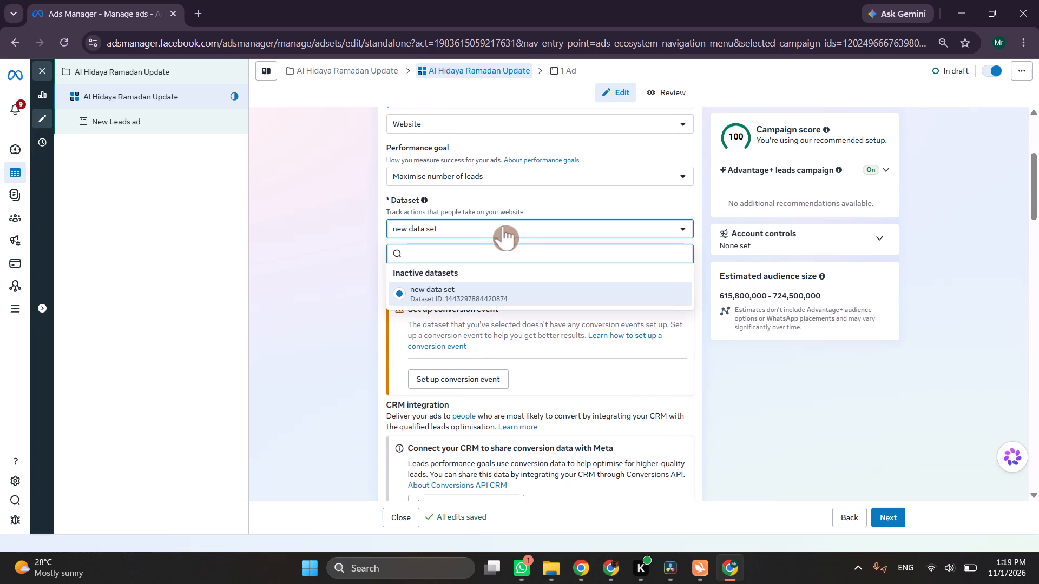
{"action": "left_click", "coordinate": [503, 225]}
Set the ad set's conversion event to View content.
{"action": "scroll", "coordinate": [503, 225], "scroll_direction": "down", "scroll_amount": 1}
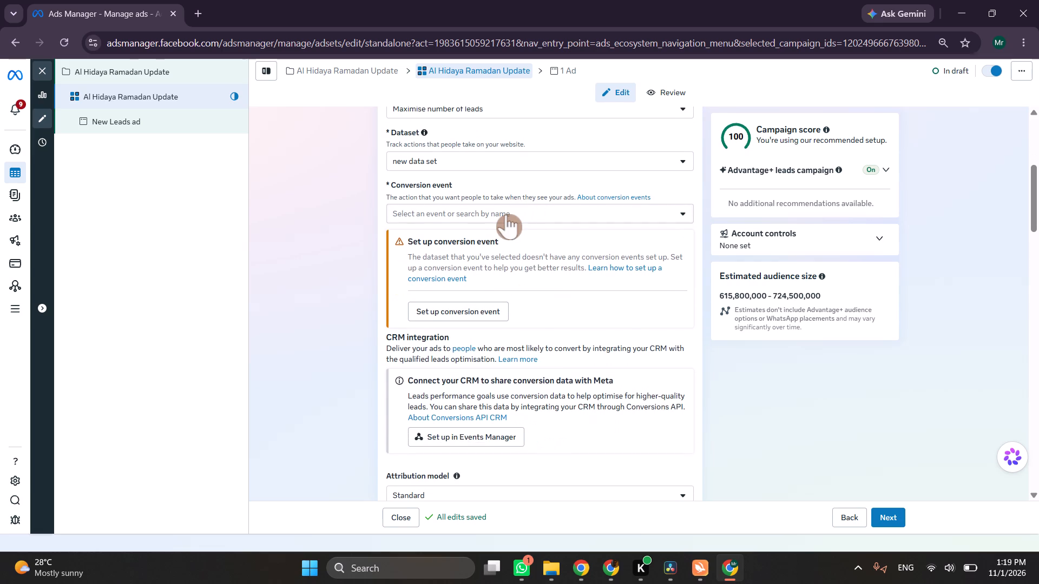
{"action": "left_click", "coordinate": [506, 214]}
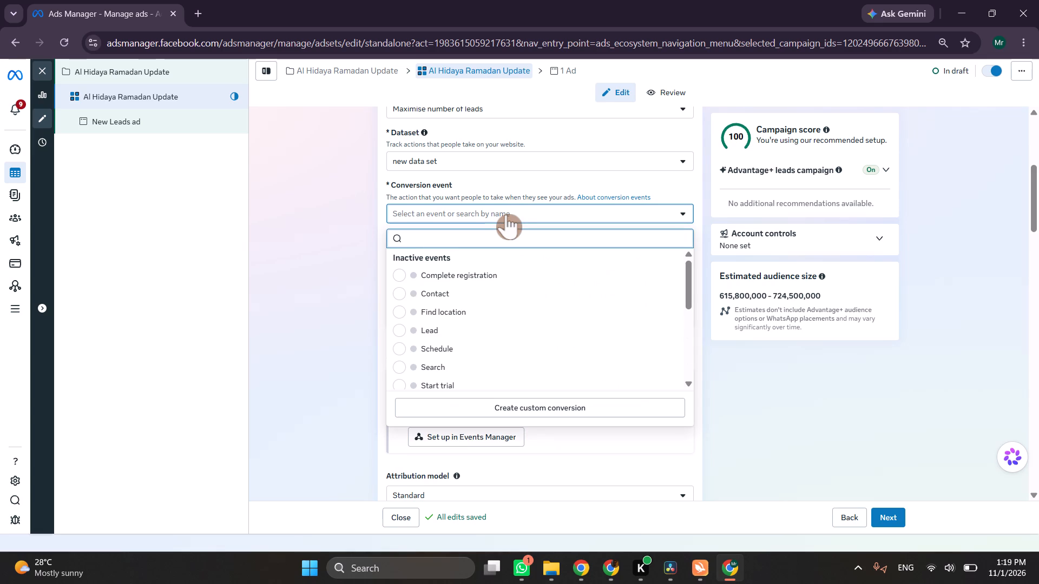
{"action": "scroll", "coordinate": [481, 329], "scroll_direction": "down", "scroll_amount": 1}
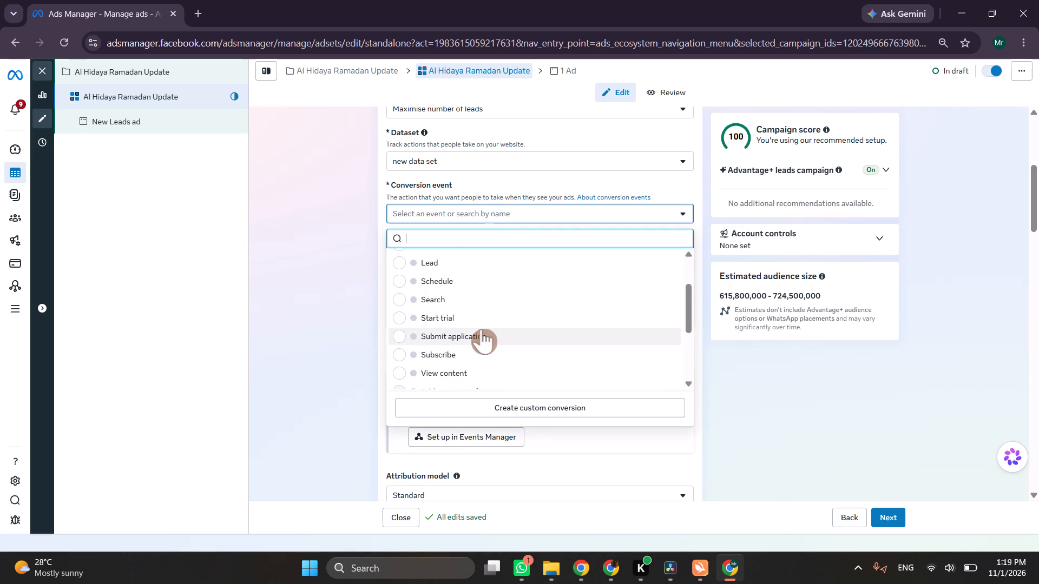
{"action": "scroll", "coordinate": [481, 329], "scroll_direction": "down", "scroll_amount": 1}
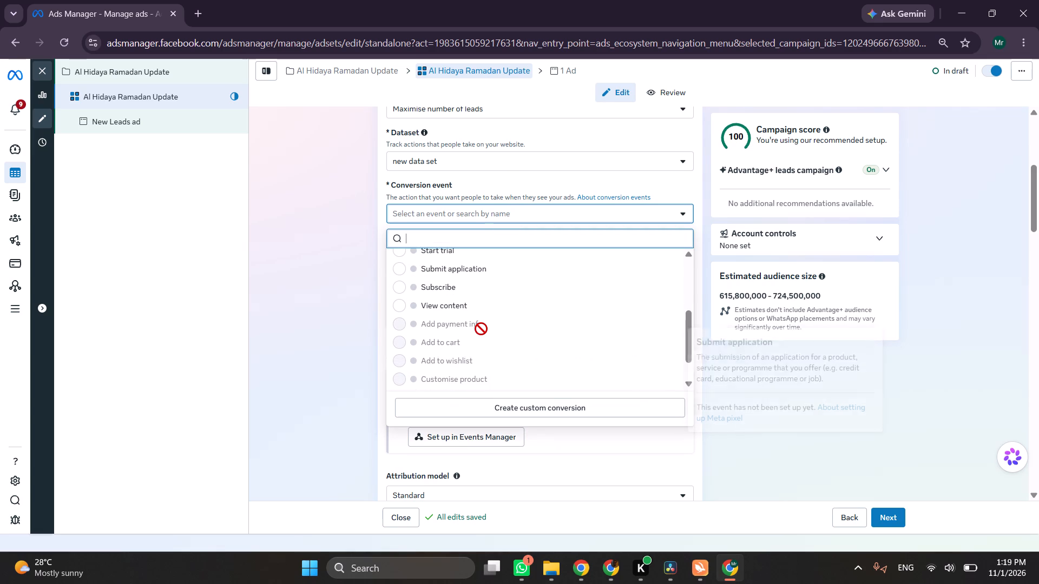
{"action": "scroll", "coordinate": [481, 329], "scroll_direction": "up", "scroll_amount": 1}
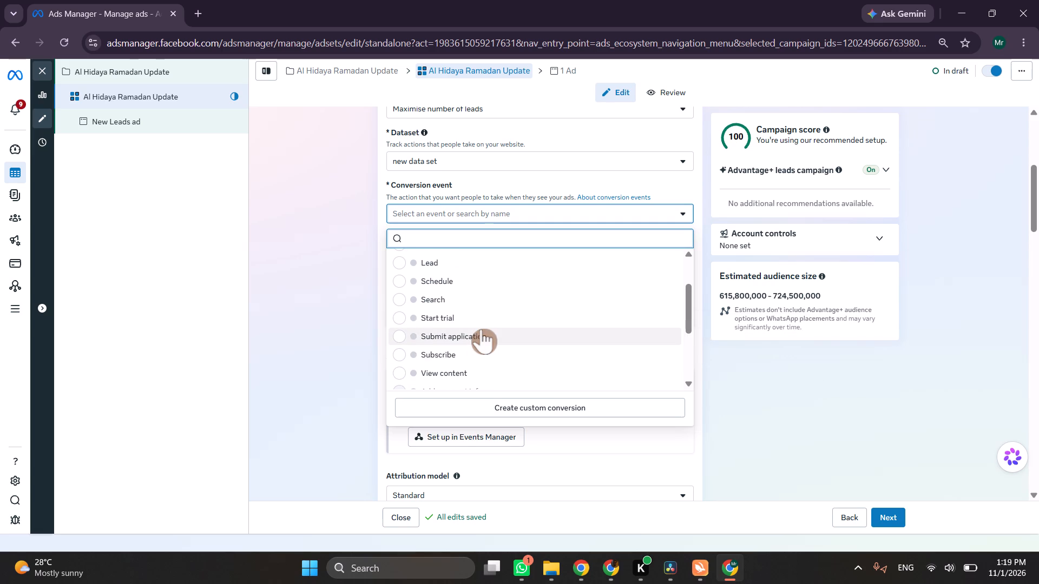
{"action": "scroll", "coordinate": [492, 326], "scroll_direction": "up", "scroll_amount": 1}
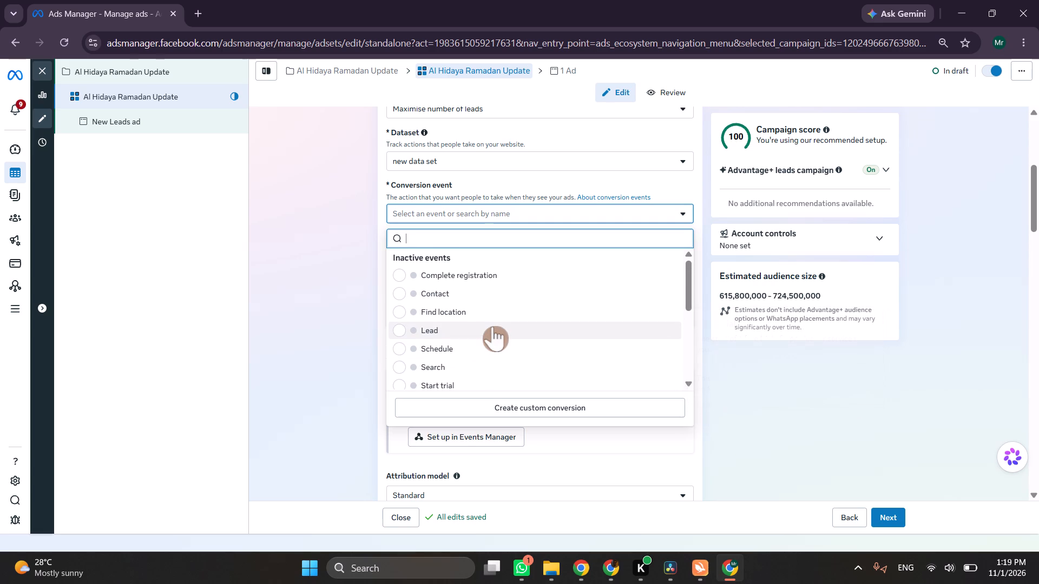
{"action": "scroll", "coordinate": [492, 326], "scroll_direction": "up", "scroll_amount": 1}
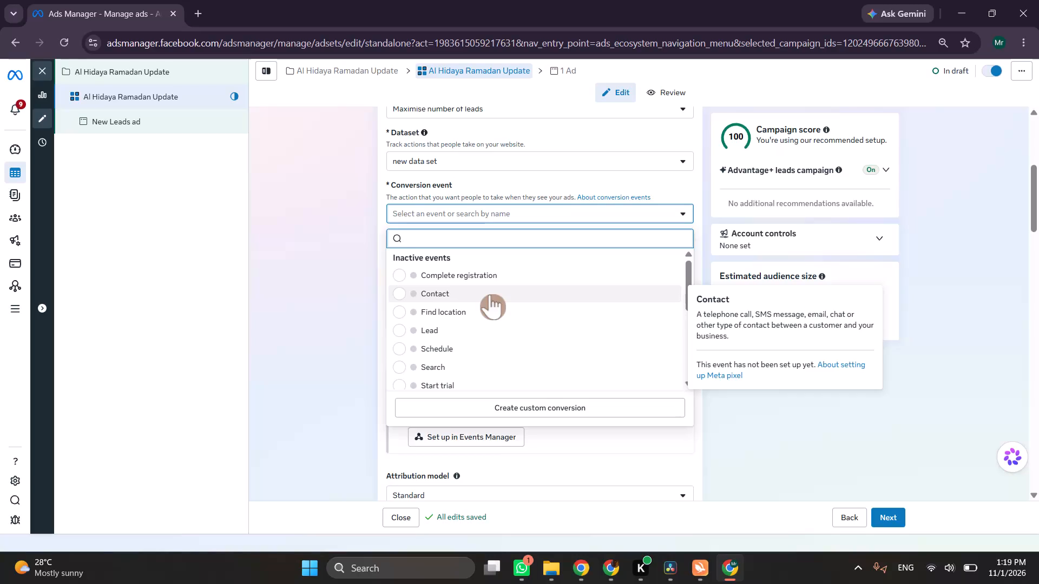
{"action": "scroll", "coordinate": [494, 346], "scroll_direction": "down", "scroll_amount": 1}
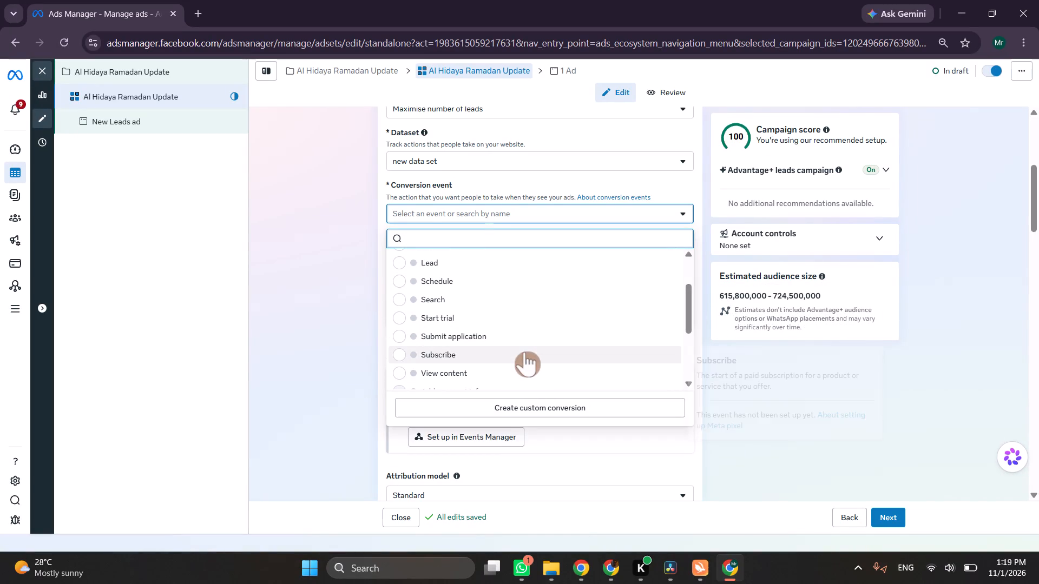
{"action": "scroll", "coordinate": [524, 351], "scroll_direction": "down", "scroll_amount": 1}
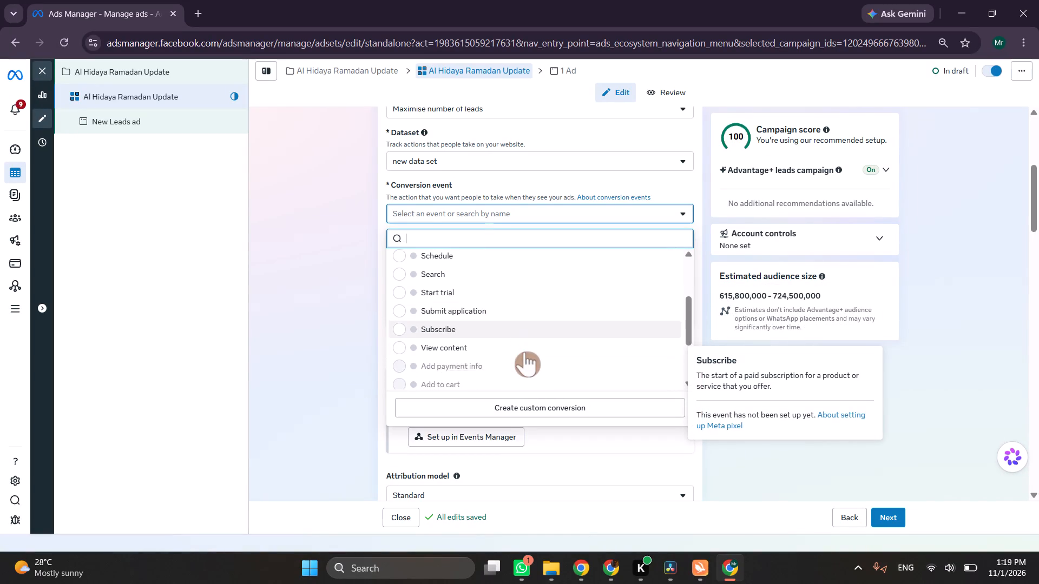
{"action": "left_click", "coordinate": [483, 309]}
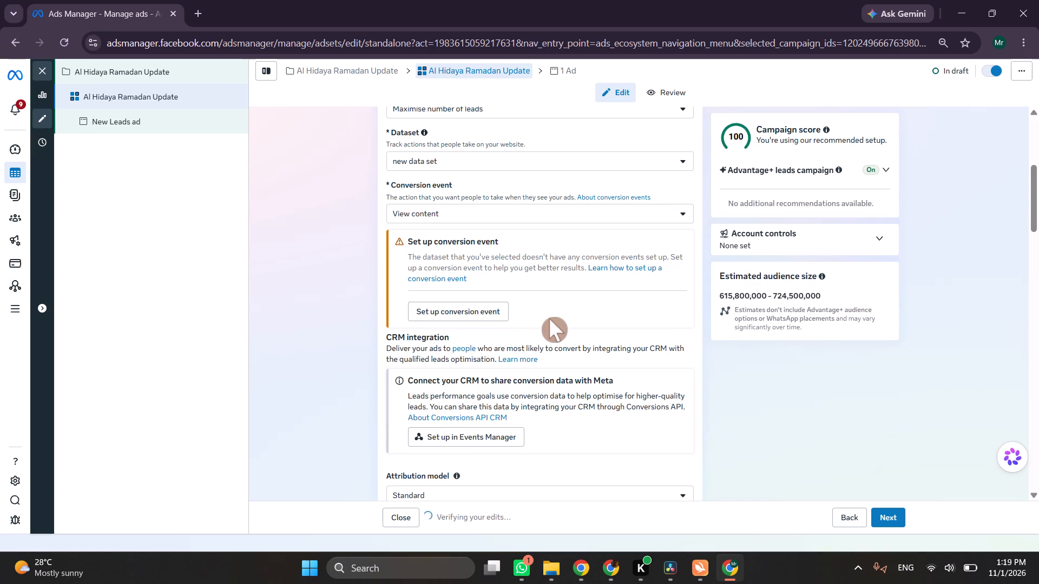
Open the form for creating a custom conversion from the ad set's conversion event choices.
{"action": "scroll", "coordinate": [511, 335], "scroll_direction": "up", "scroll_amount": 1}
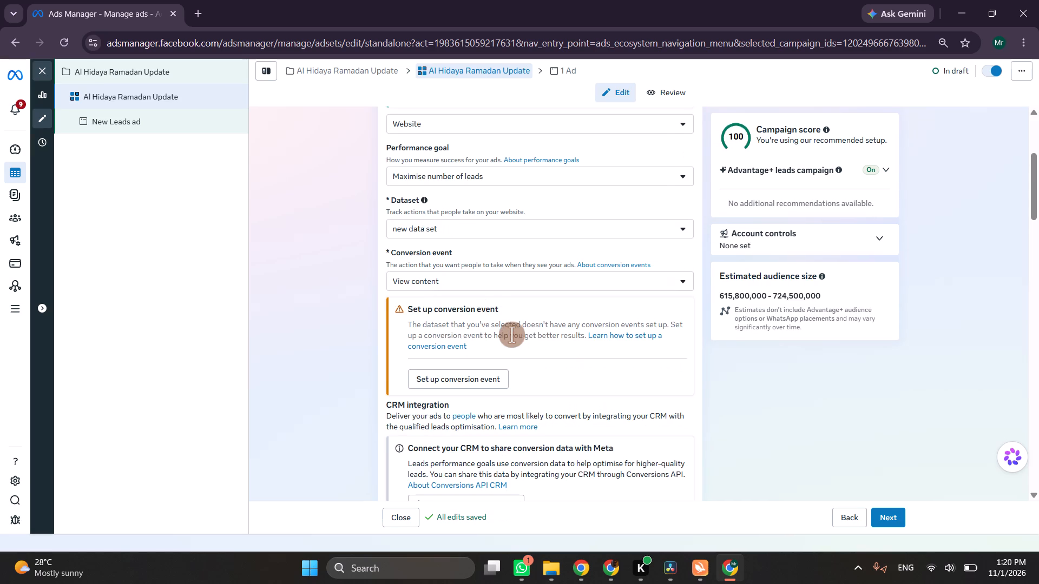
{"action": "left_click", "coordinate": [523, 274]}
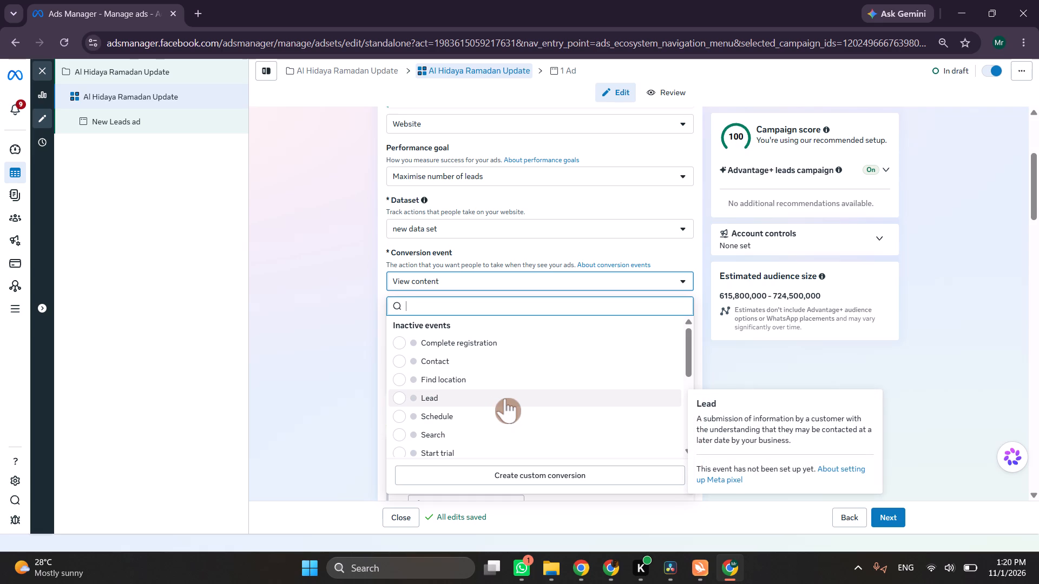
{"action": "scroll", "coordinate": [505, 398], "scroll_direction": "down", "scroll_amount": 3}
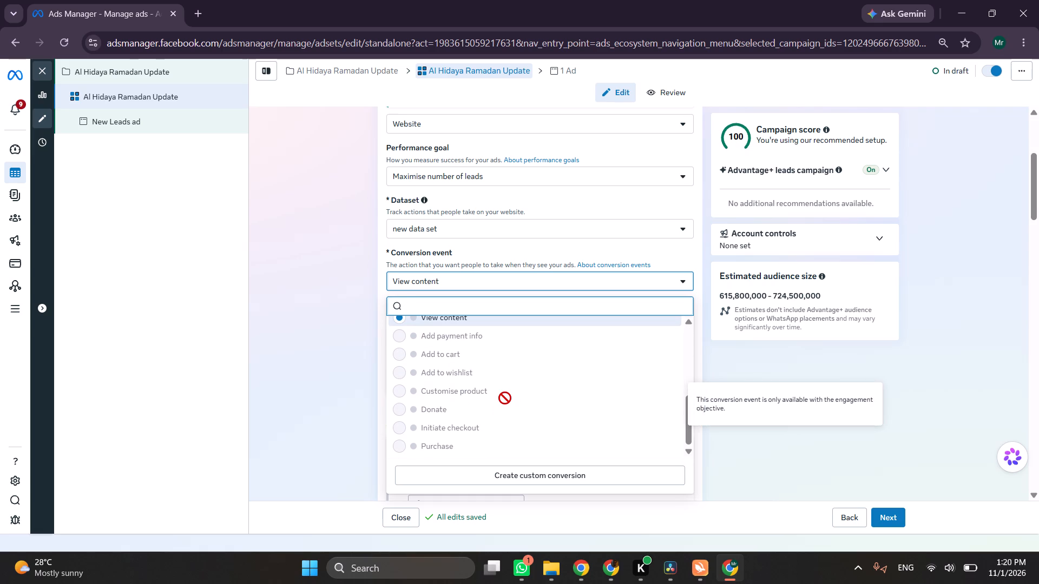
{"action": "scroll", "coordinate": [505, 398], "scroll_direction": "down", "scroll_amount": 2}
{"action": "left_click", "coordinate": [557, 478]}
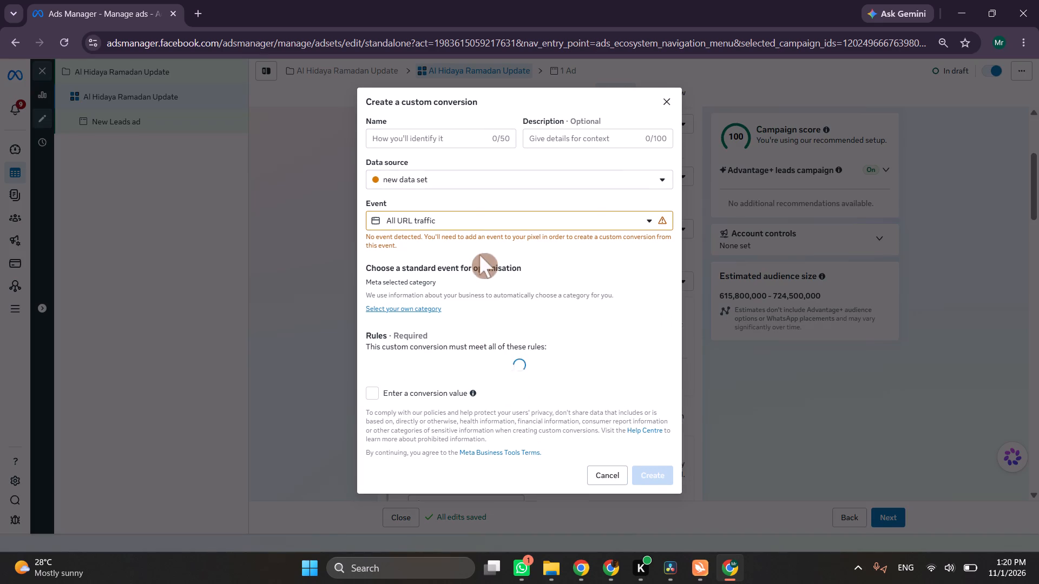
Review the event, name, description, data source and URL rule operator choices in the custom conversion form.
{"action": "left_click", "coordinate": [522, 221]}
{"action": "left_click", "coordinate": [534, 216]}
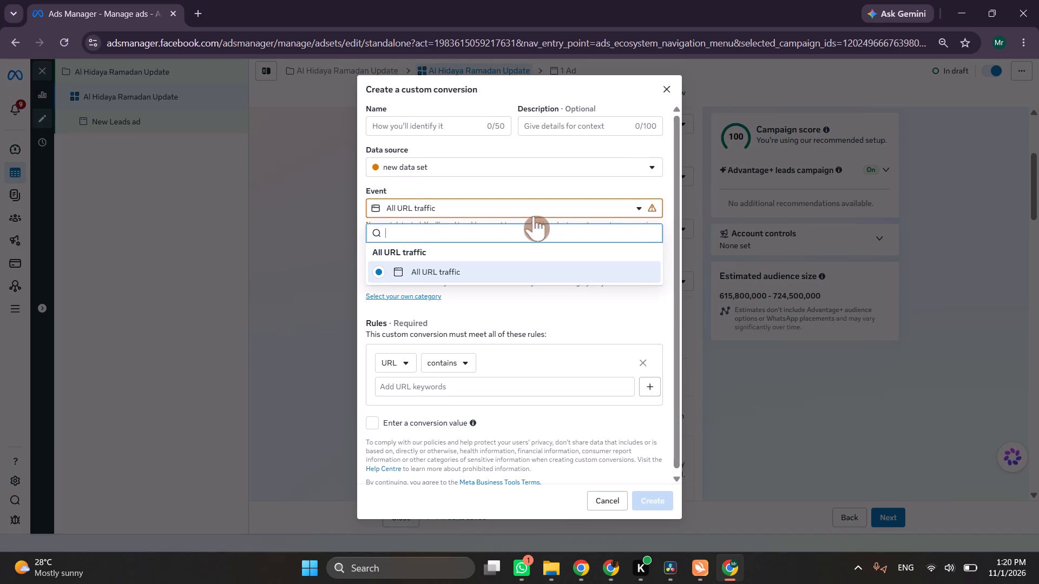
{"action": "left_click", "coordinate": [535, 213]}
{"action": "scroll", "coordinate": [522, 224], "scroll_direction": "up", "scroll_amount": 2}
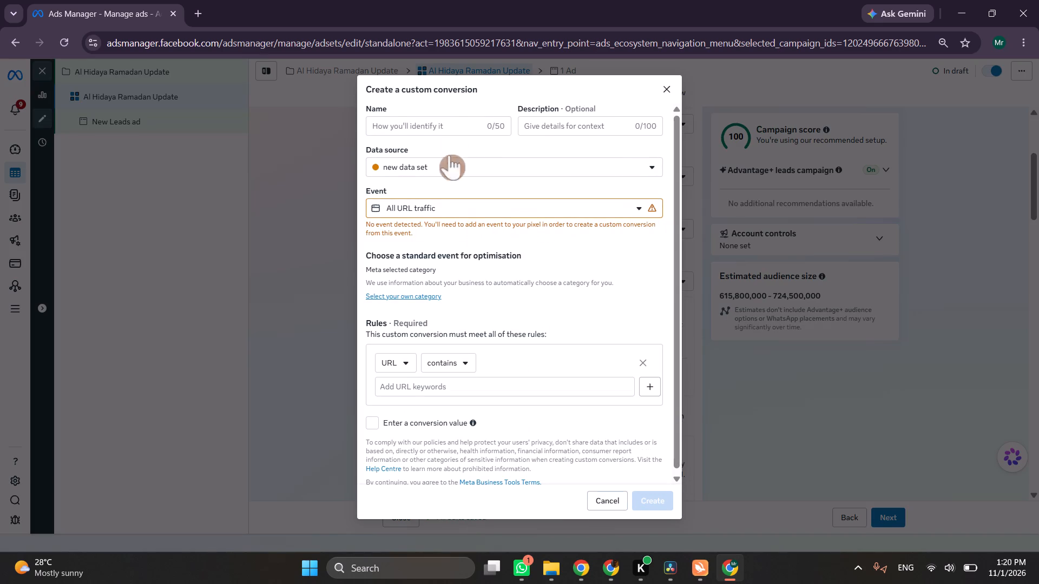
{"action": "left_click", "coordinate": [449, 127]}
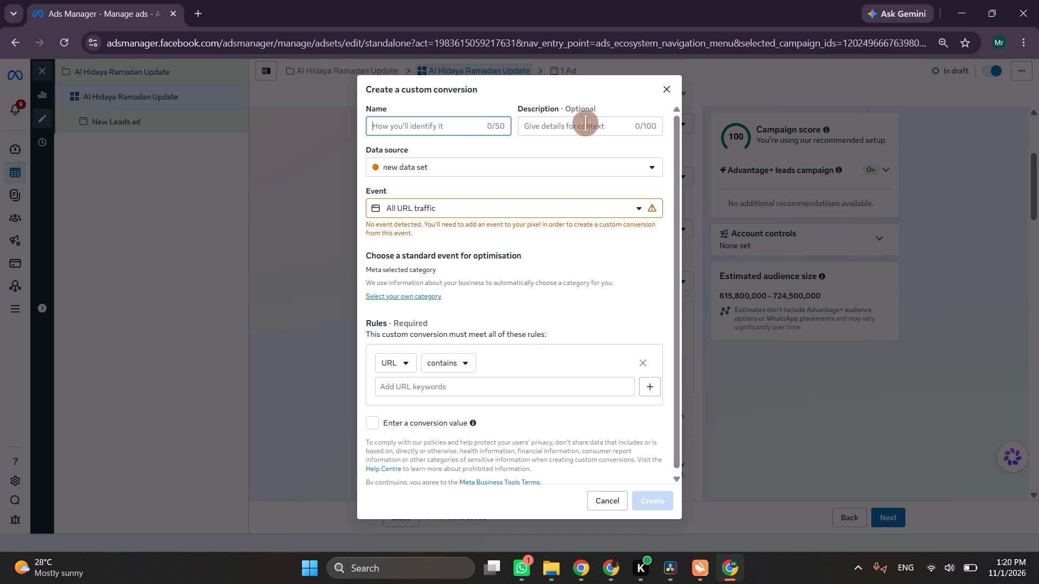
{"action": "left_click", "coordinate": [585, 123]}
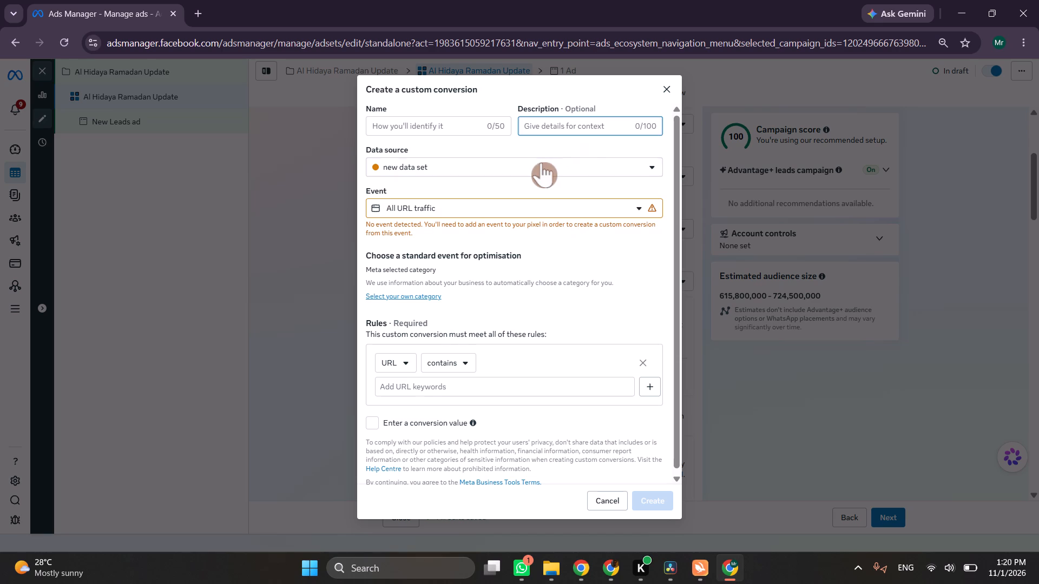
{"action": "left_click", "coordinate": [541, 162]}
{"action": "left_click", "coordinate": [541, 162]}
{"action": "scroll", "coordinate": [545, 257], "scroll_direction": "down", "scroll_amount": 2}
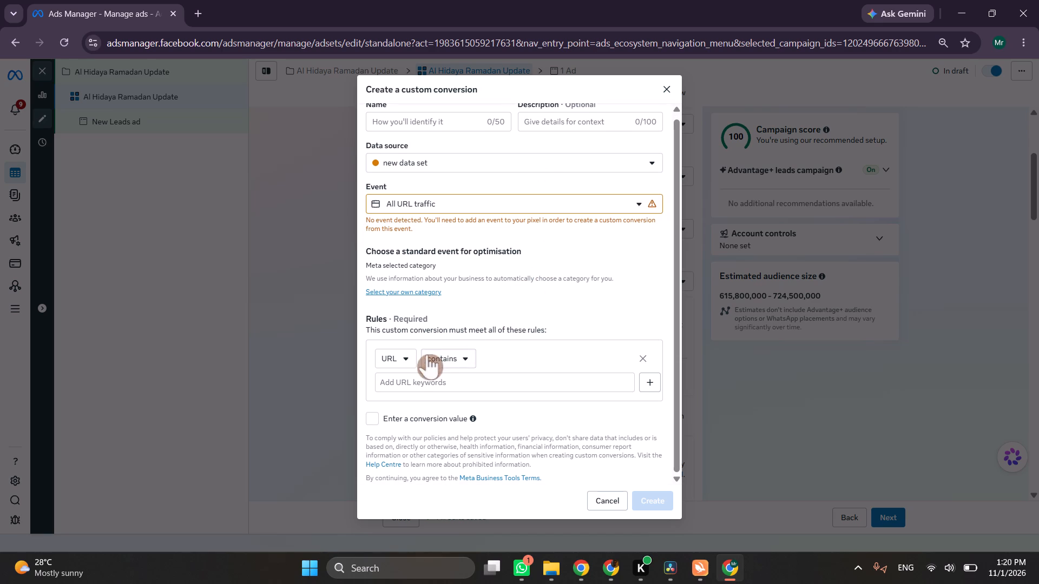
{"action": "scroll", "coordinate": [522, 357], "scroll_direction": "down", "scroll_amount": 2}
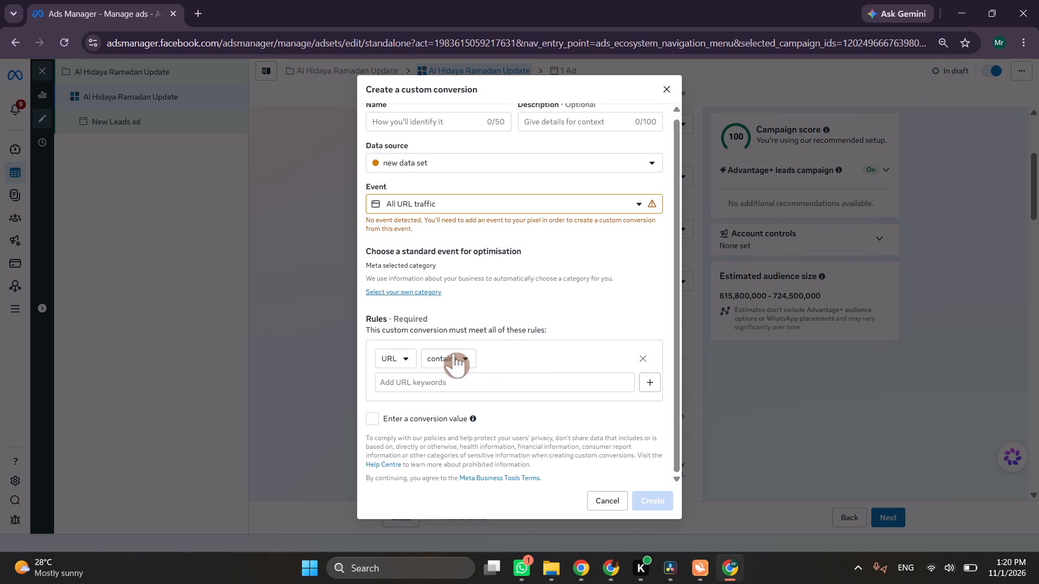
{"action": "left_click", "coordinate": [453, 353]}
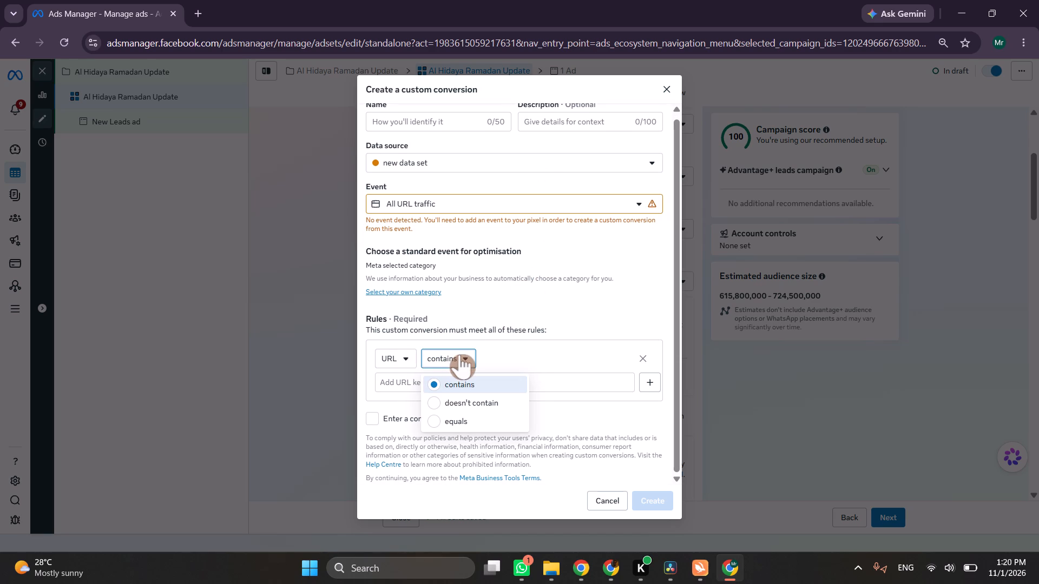
{"action": "left_click", "coordinate": [459, 354]}
{"action": "scroll", "coordinate": [507, 362], "scroll_direction": "down", "scroll_amount": 2}
{"action": "scroll", "coordinate": [529, 368], "scroll_direction": "up", "scroll_amount": 3}
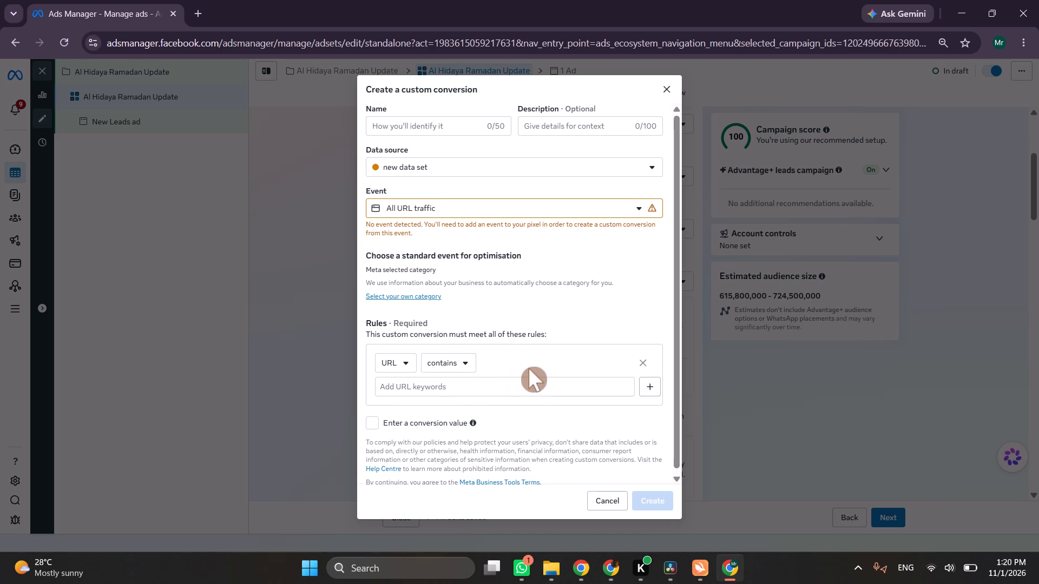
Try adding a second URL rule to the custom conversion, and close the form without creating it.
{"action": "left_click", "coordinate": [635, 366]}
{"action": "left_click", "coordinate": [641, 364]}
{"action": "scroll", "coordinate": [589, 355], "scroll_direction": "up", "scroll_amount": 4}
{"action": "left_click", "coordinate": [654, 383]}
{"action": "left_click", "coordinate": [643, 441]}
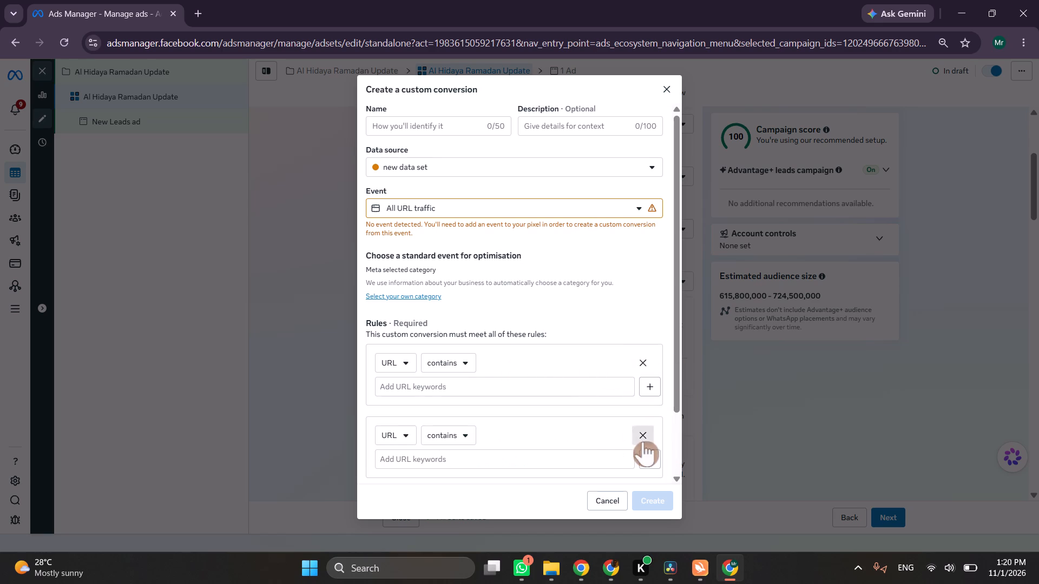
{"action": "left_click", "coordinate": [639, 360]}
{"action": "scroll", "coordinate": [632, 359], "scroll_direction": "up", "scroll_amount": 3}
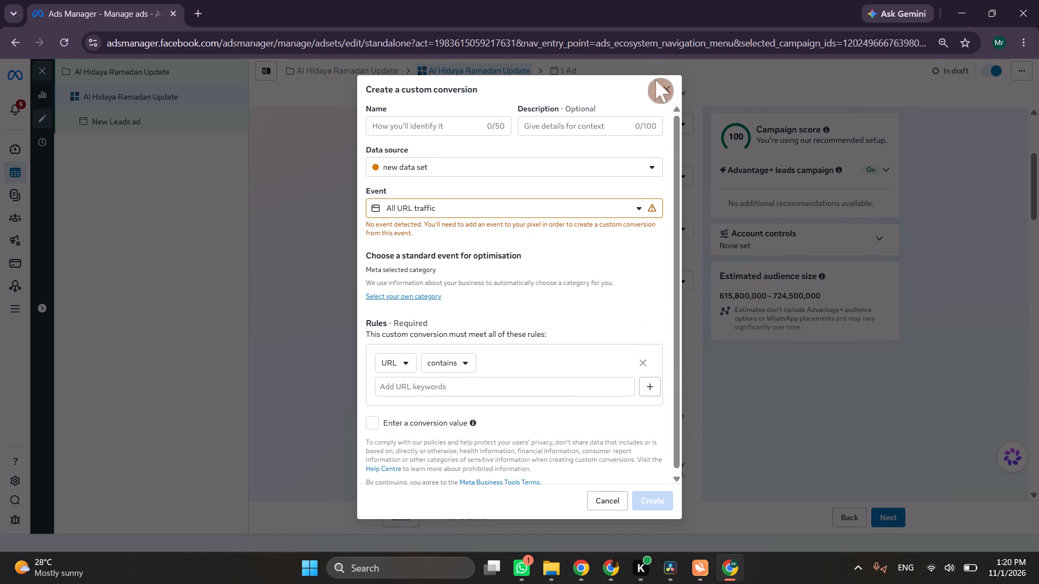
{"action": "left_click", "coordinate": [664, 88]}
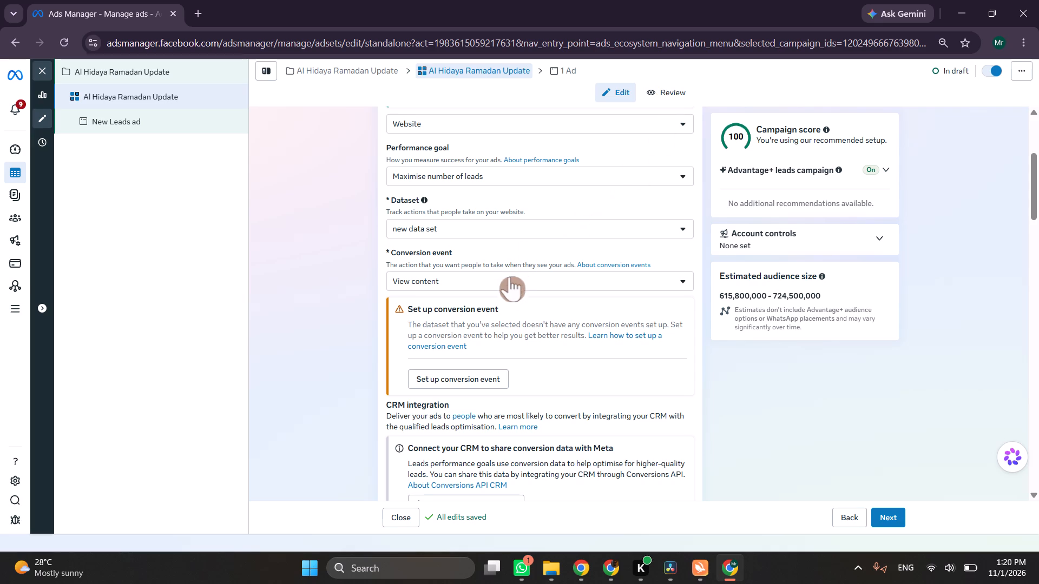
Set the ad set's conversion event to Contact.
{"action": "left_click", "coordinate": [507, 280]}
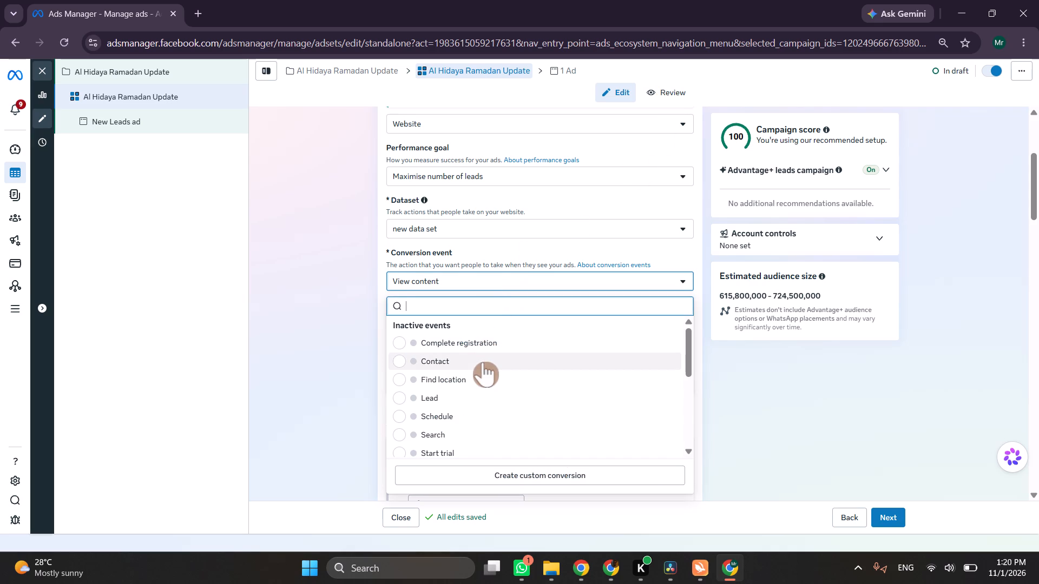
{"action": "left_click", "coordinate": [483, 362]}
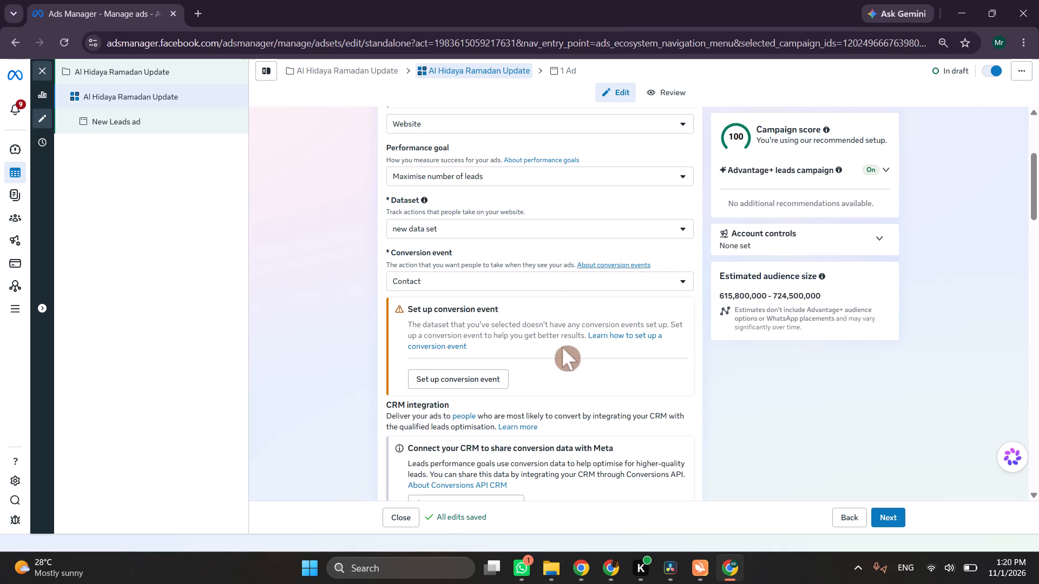
Set the ad set's conversion event to Lead.
{"action": "left_click", "coordinate": [530, 289]}
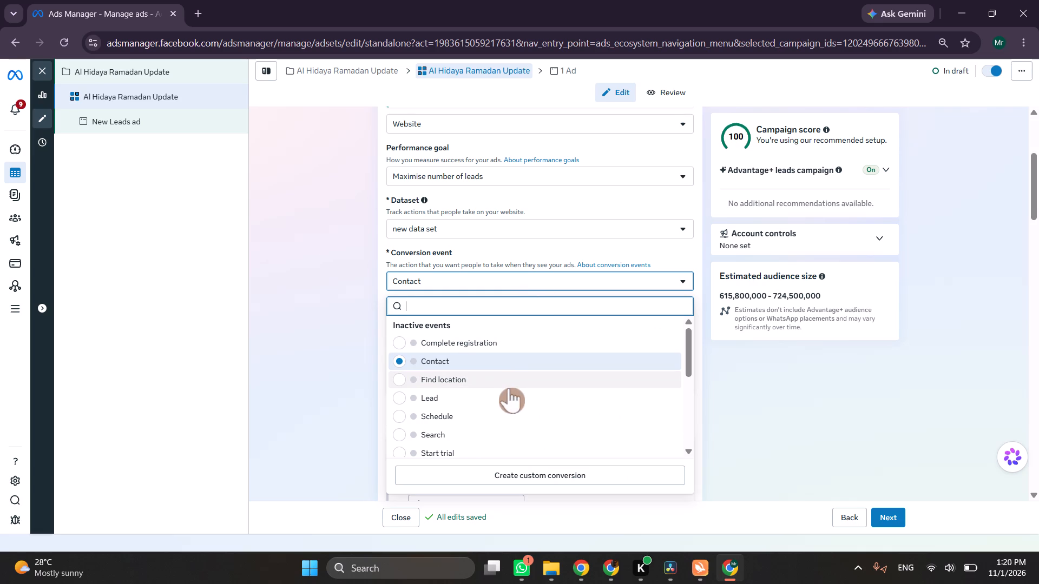
{"action": "left_click", "coordinate": [506, 392]}
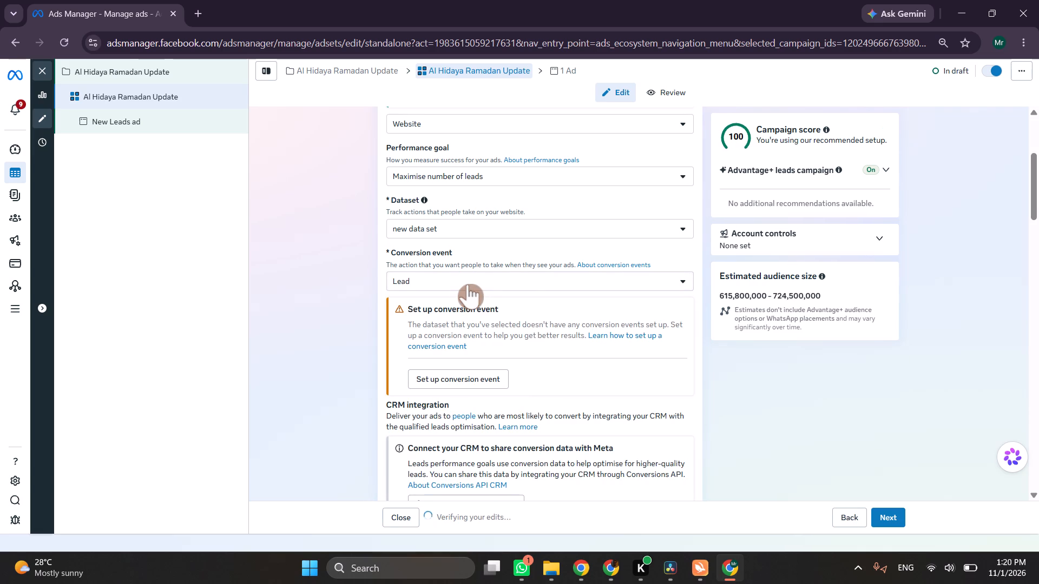
Open the ad set's CRM integration setup in Events Manager, continuing through the account switch, and look over the CRM partner options.
{"action": "scroll", "coordinate": [531, 351], "scroll_direction": "down", "scroll_amount": 1}
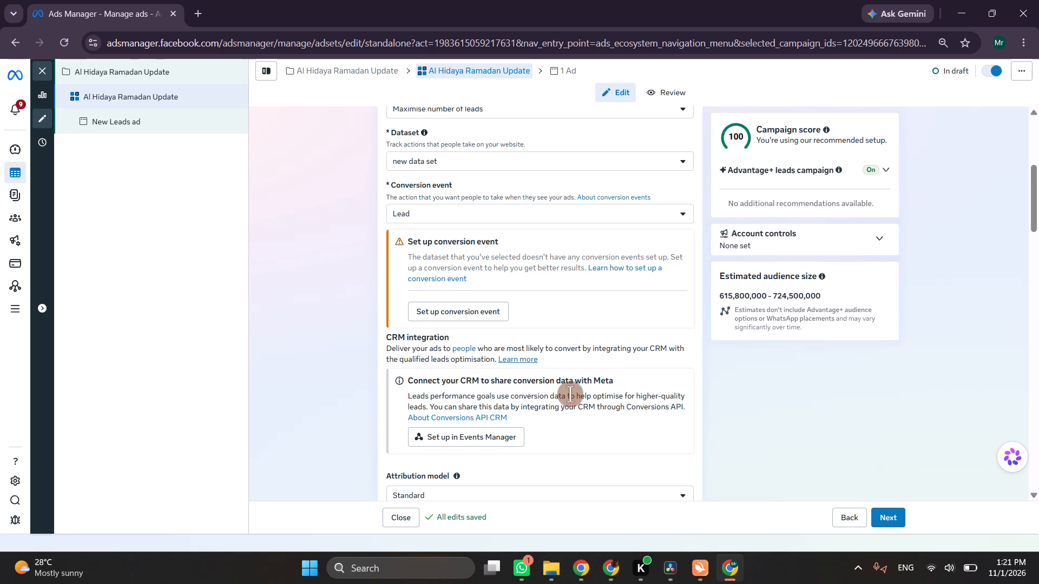
{"action": "scroll", "coordinate": [570, 394], "scroll_direction": "down", "scroll_amount": 1}
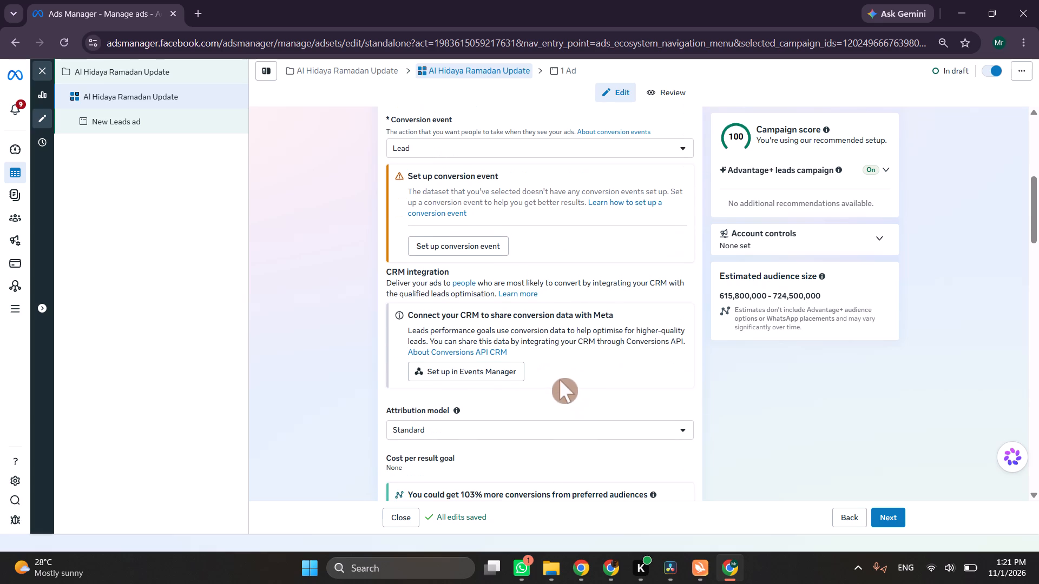
{"action": "left_click", "coordinate": [500, 367]}
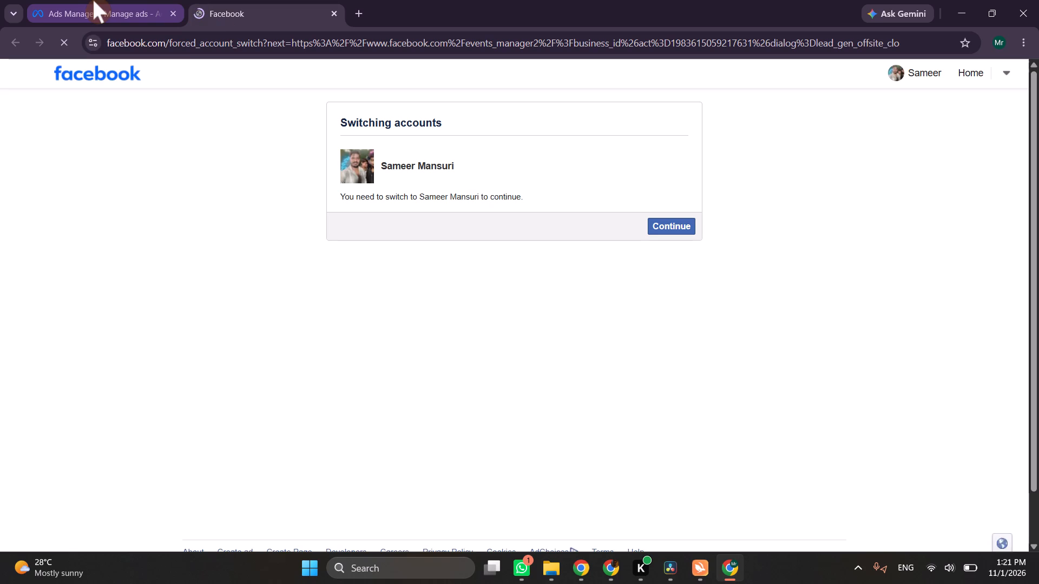
{"action": "left_click", "coordinate": [673, 228]}
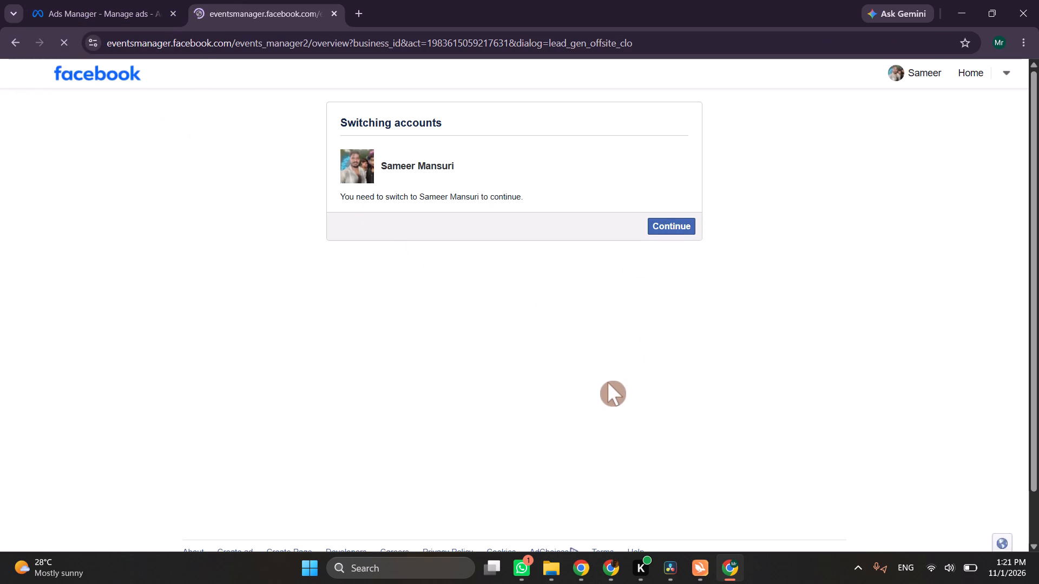
{"action": "left_click", "coordinate": [141, 0]}
{"action": "left_click", "coordinate": [232, 0]}
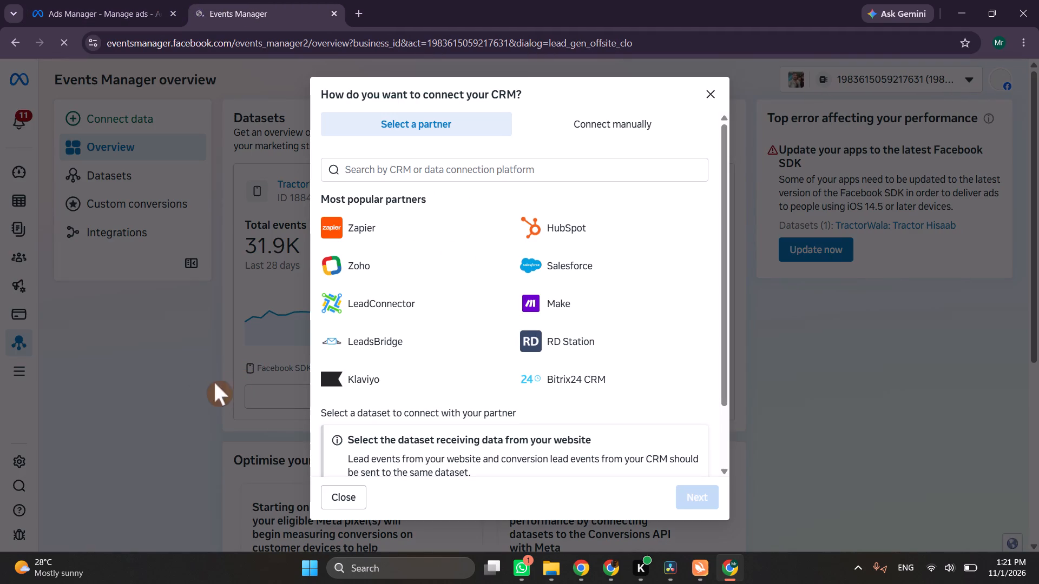
{"action": "scroll", "coordinate": [507, 303], "scroll_direction": "down", "scroll_amount": 2}
{"action": "scroll", "coordinate": [507, 303], "scroll_direction": "up", "scroll_amount": 3}
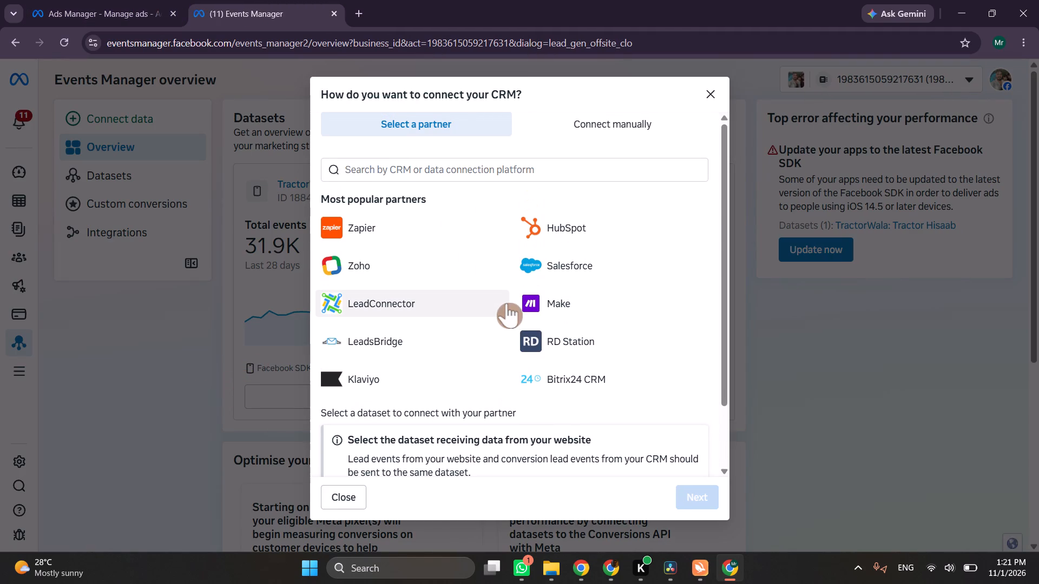
Compare the manual and partner options for connecting the CRM in Events Manager.
{"action": "left_click", "coordinate": [609, 120]}
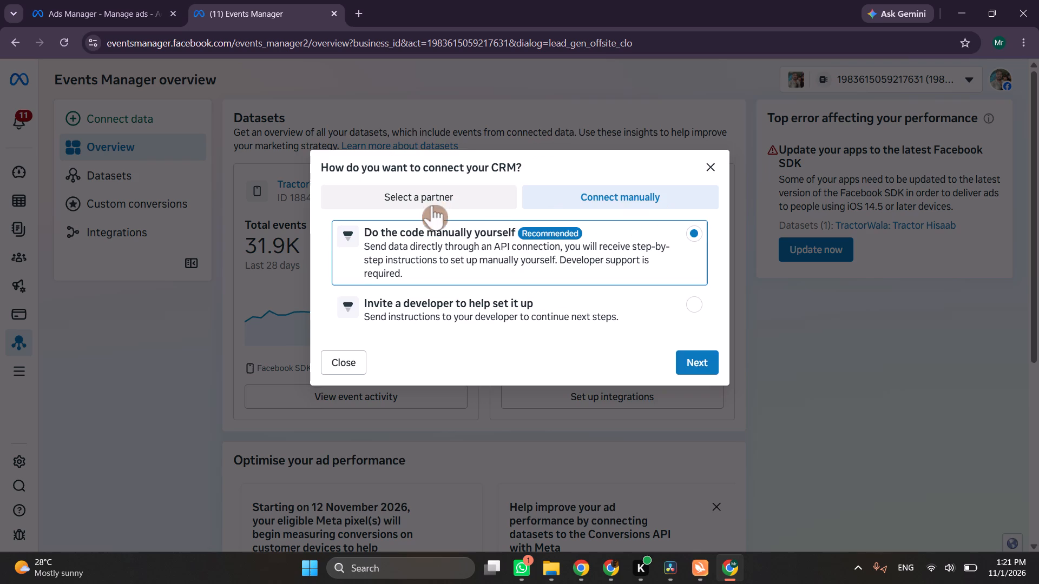
{"action": "left_click", "coordinate": [432, 205]}
{"action": "scroll", "coordinate": [436, 307], "scroll_direction": "down", "scroll_amount": 3}
{"action": "scroll", "coordinate": [469, 401], "scroll_direction": "down", "scroll_amount": 1}
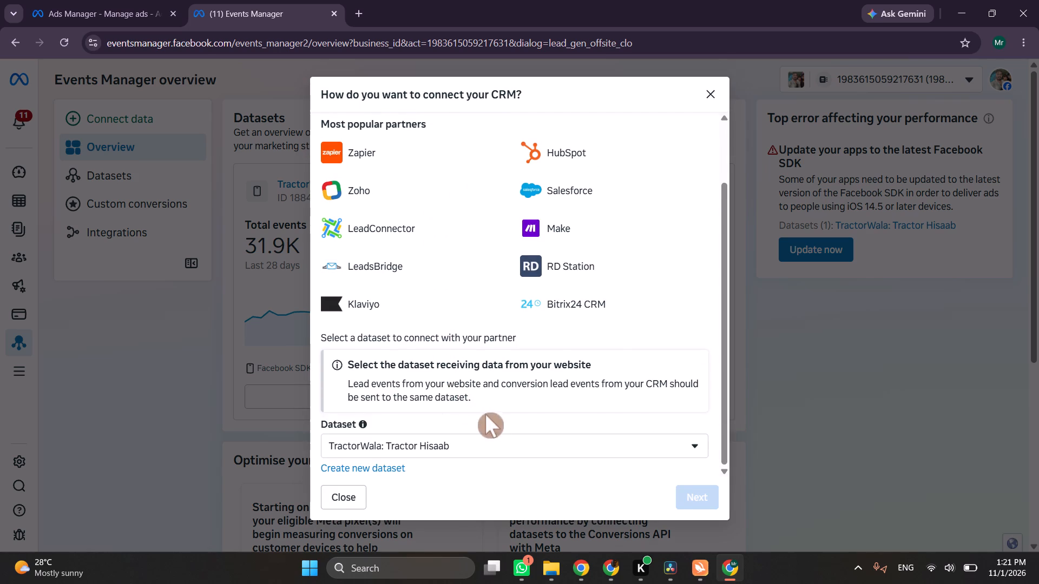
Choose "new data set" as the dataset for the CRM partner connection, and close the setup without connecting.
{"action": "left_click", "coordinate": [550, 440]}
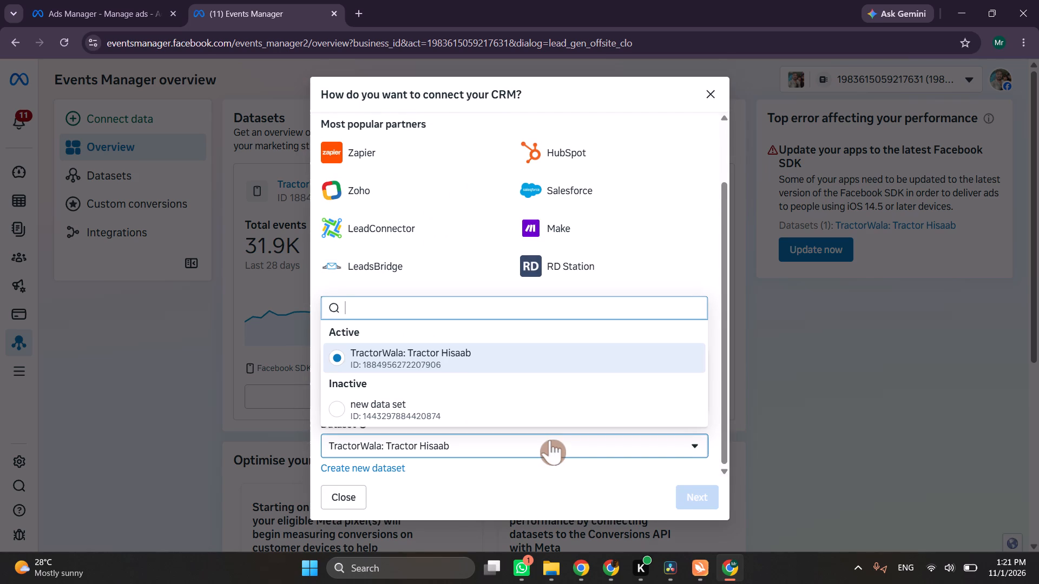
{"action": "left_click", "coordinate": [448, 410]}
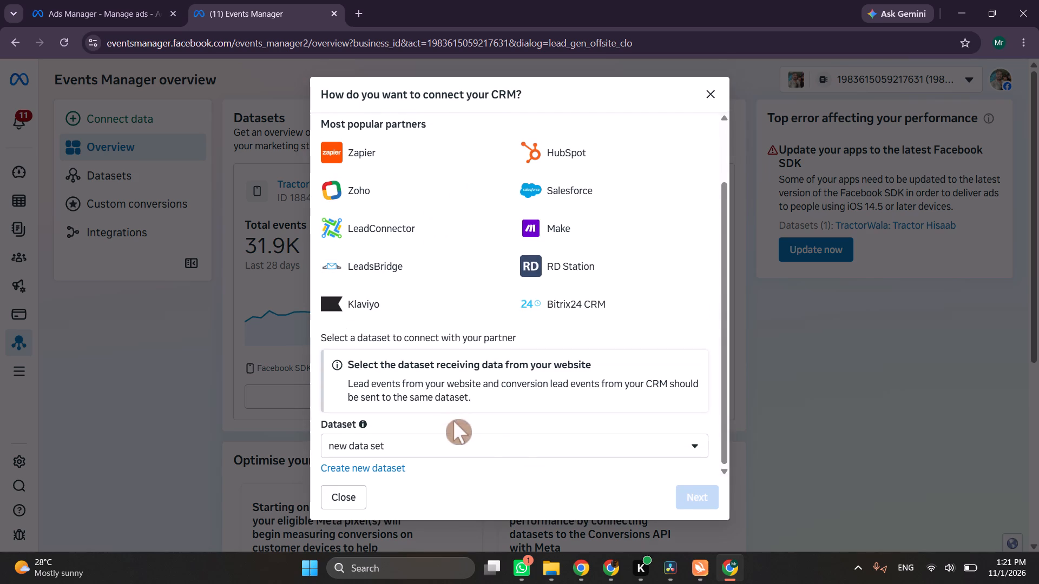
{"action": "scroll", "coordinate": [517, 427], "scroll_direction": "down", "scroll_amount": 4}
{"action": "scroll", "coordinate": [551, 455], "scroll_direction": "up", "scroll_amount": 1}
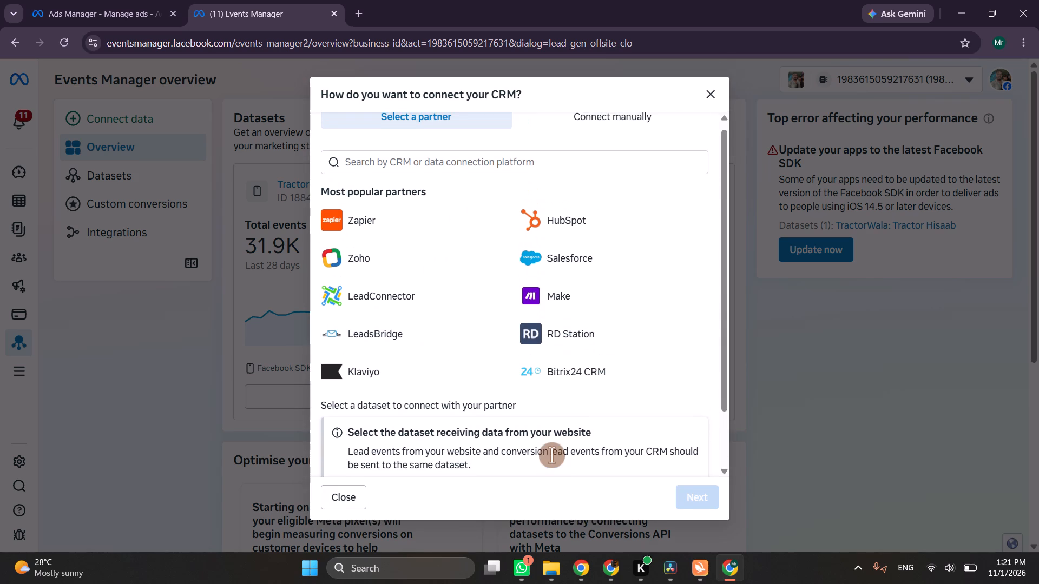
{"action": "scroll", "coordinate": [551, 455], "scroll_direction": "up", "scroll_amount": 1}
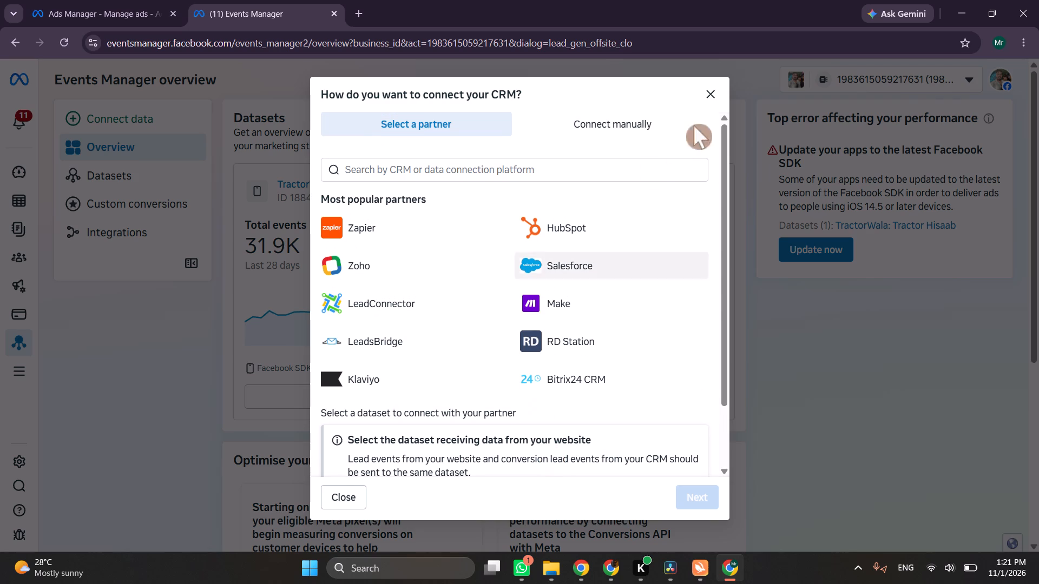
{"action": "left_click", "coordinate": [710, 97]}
Examine the datasets and ad performance suggestions on the Events Manager overview.
{"action": "scroll", "coordinate": [409, 251], "scroll_direction": "down", "scroll_amount": 1}
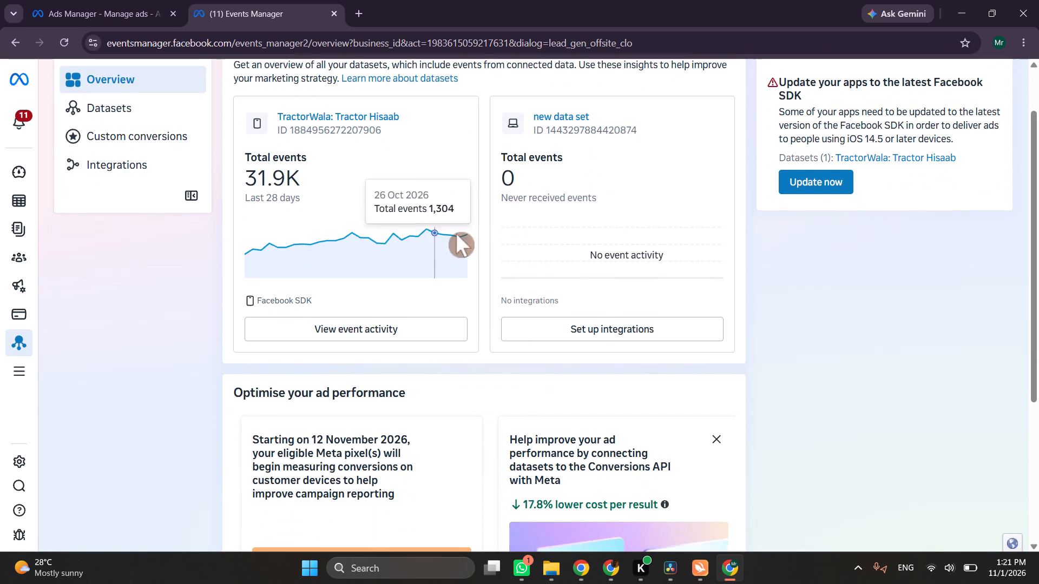
{"action": "scroll", "coordinate": [466, 229], "scroll_direction": "down", "scroll_amount": 7}
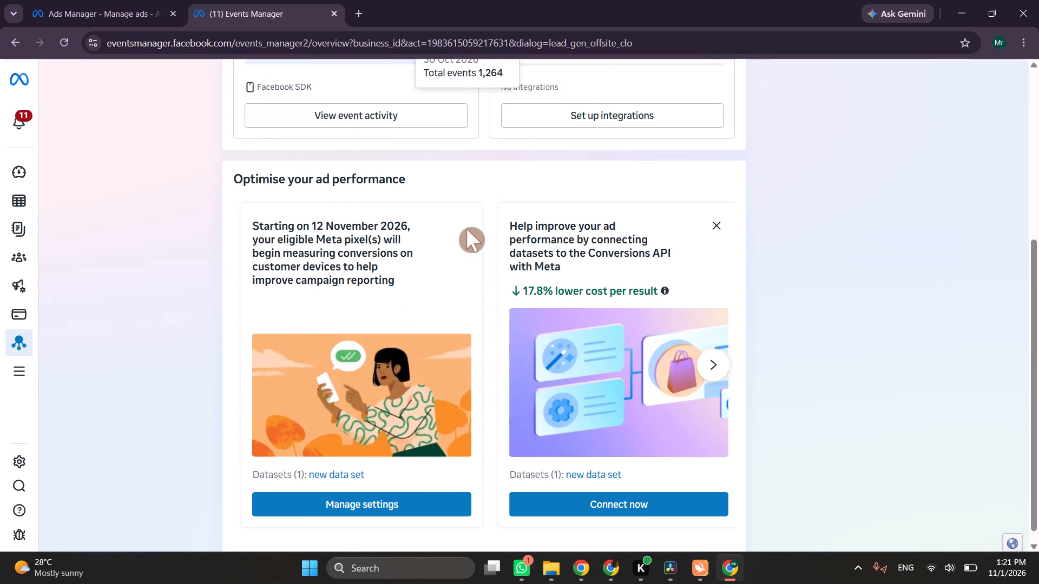
{"action": "scroll", "coordinate": [466, 229], "scroll_direction": "up", "scroll_amount": 8}
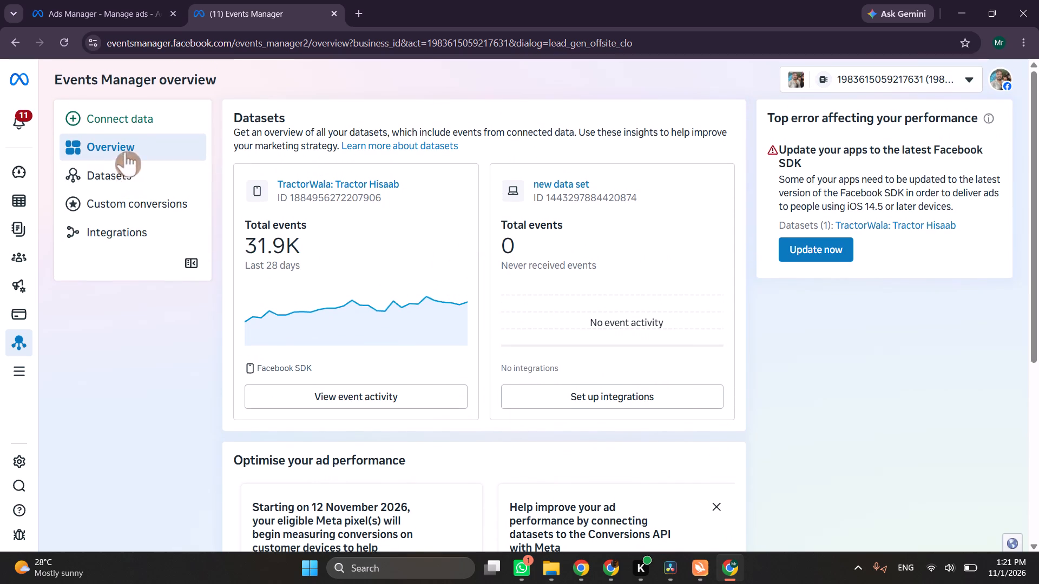
Look through the Datasets, Custom conversions and Integrations pages of Events Manager.
{"action": "left_click", "coordinate": [124, 177]}
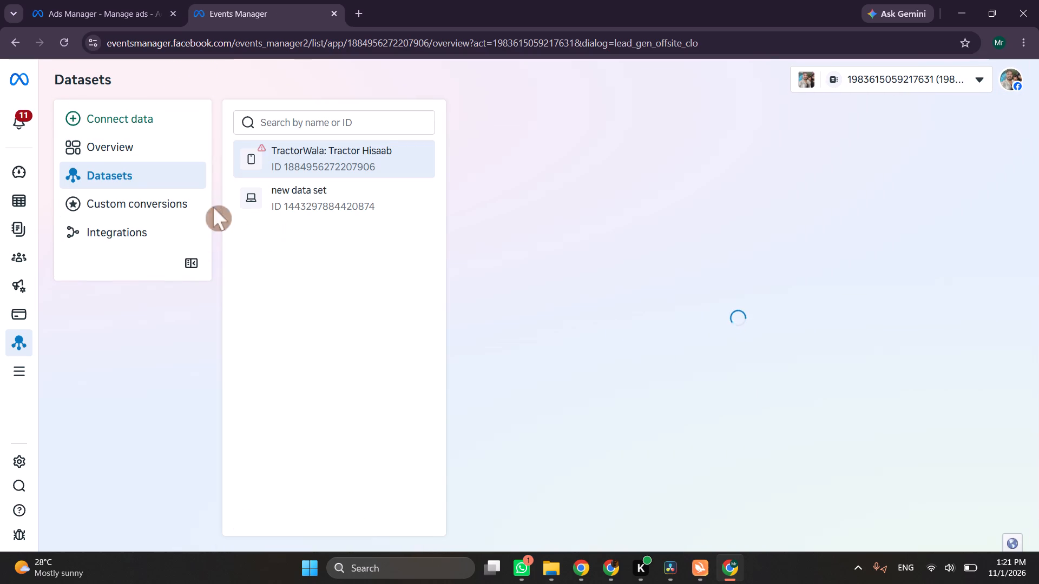
{"action": "left_click", "coordinate": [136, 189]}
{"action": "left_click", "coordinate": [137, 202]}
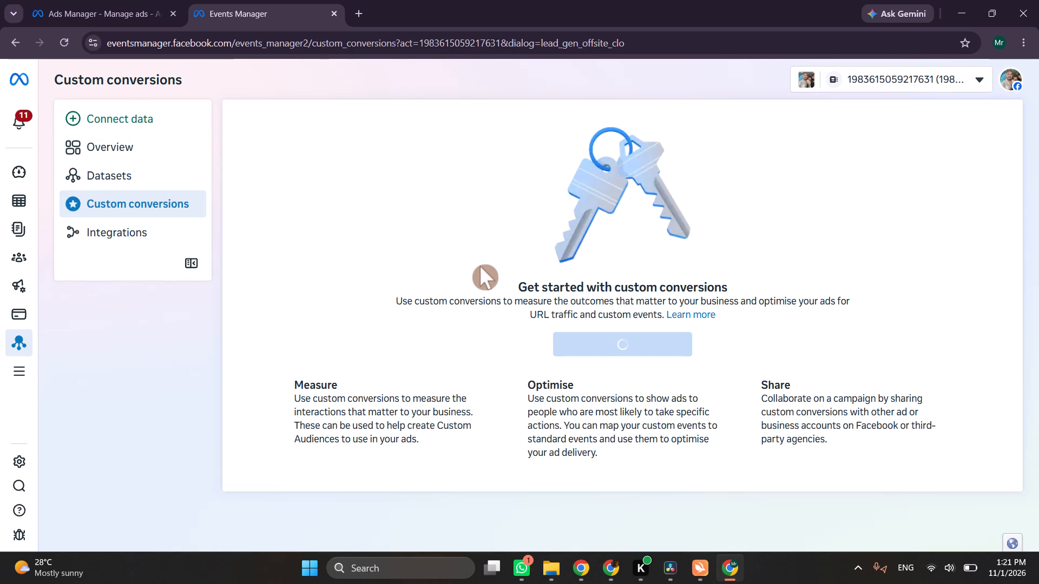
{"action": "scroll", "coordinate": [480, 266], "scroll_direction": "down", "scroll_amount": 1}
{"action": "left_click", "coordinate": [133, 215]}
{"action": "left_click", "coordinate": [128, 225]}
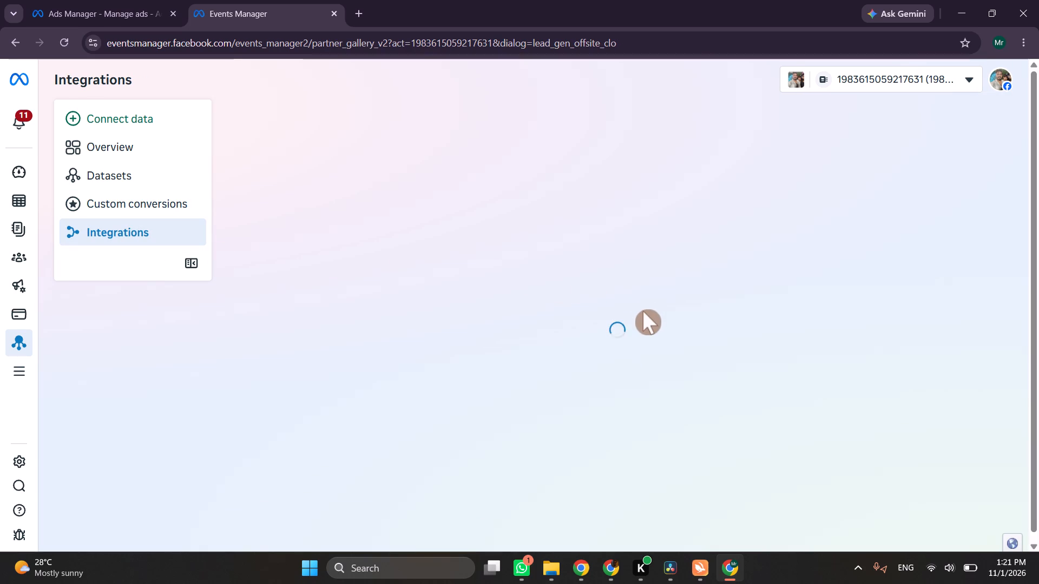
{"action": "left_click_drag", "start_coordinate": [572, 321], "coordinate": [638, 345]}
{"action": "left_click", "coordinate": [98, 0]}
{"action": "left_click", "coordinate": [269, 0]}
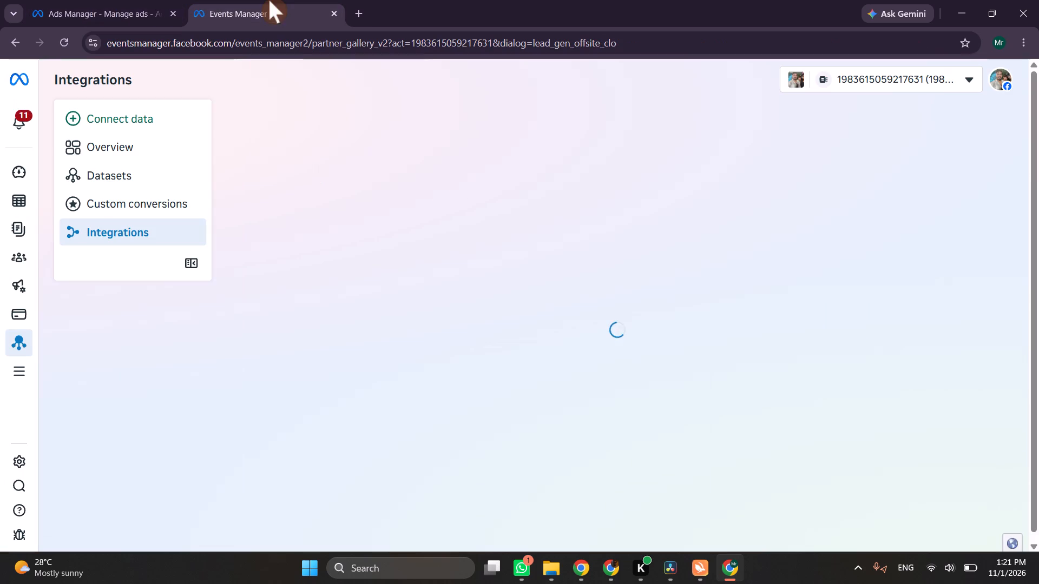
{"action": "scroll", "coordinate": [290, 116], "scroll_direction": "down", "scroll_amount": 1}
Switch back to Ads Manager and review the attribution model choices of the ad set.
{"action": "left_click", "coordinate": [138, 0]}
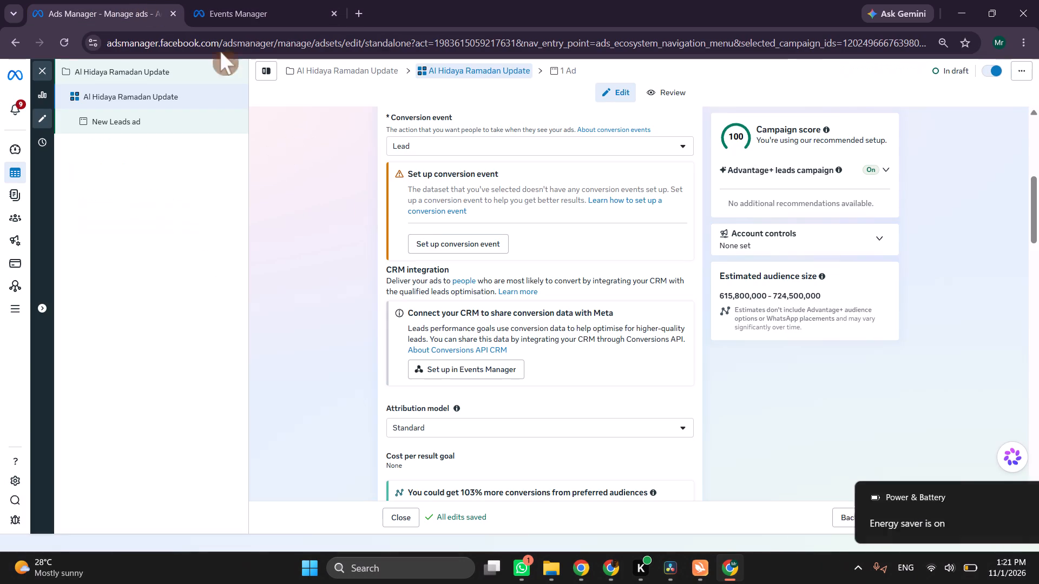
{"action": "left_click", "coordinate": [1009, 494]}
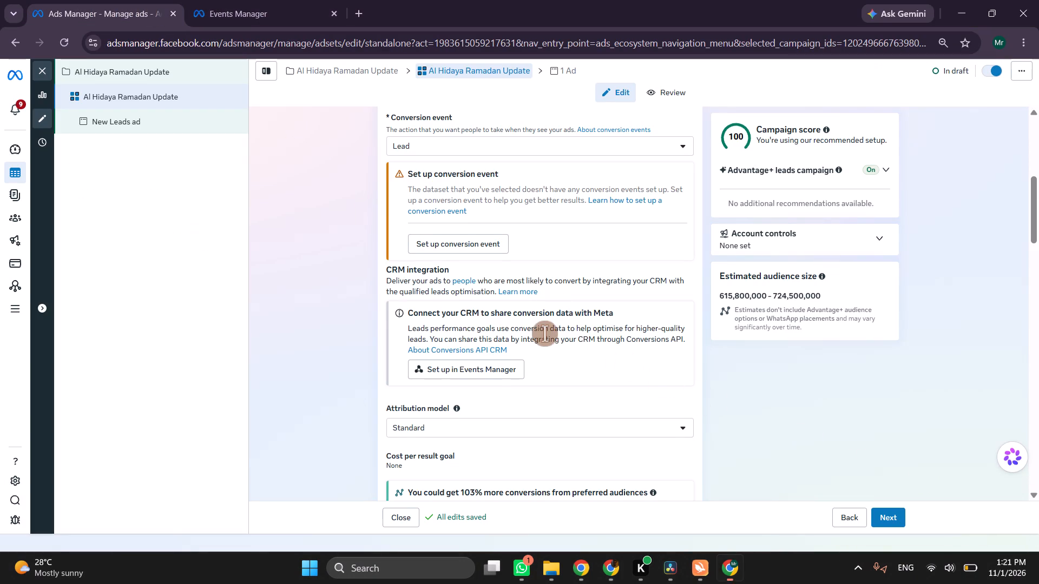
{"action": "scroll", "coordinate": [544, 334], "scroll_direction": "down", "scroll_amount": 2}
{"action": "left_click", "coordinate": [524, 299]}
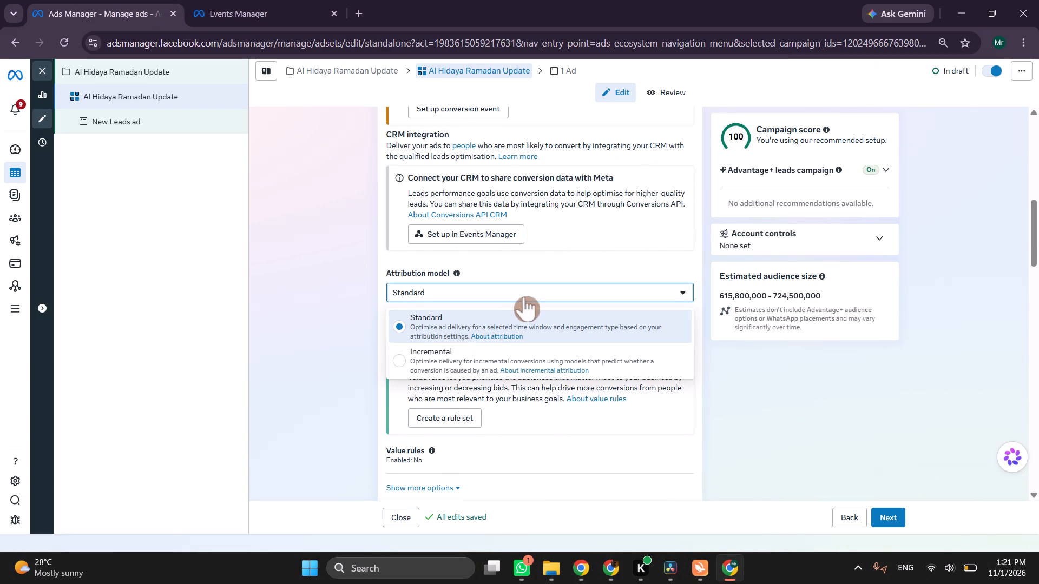
{"action": "left_click", "coordinate": [524, 294]}
Check the attribution settings among the ad set's additional conversion options, and hide those options again.
{"action": "scroll", "coordinate": [542, 287], "scroll_direction": "down", "scroll_amount": 2}
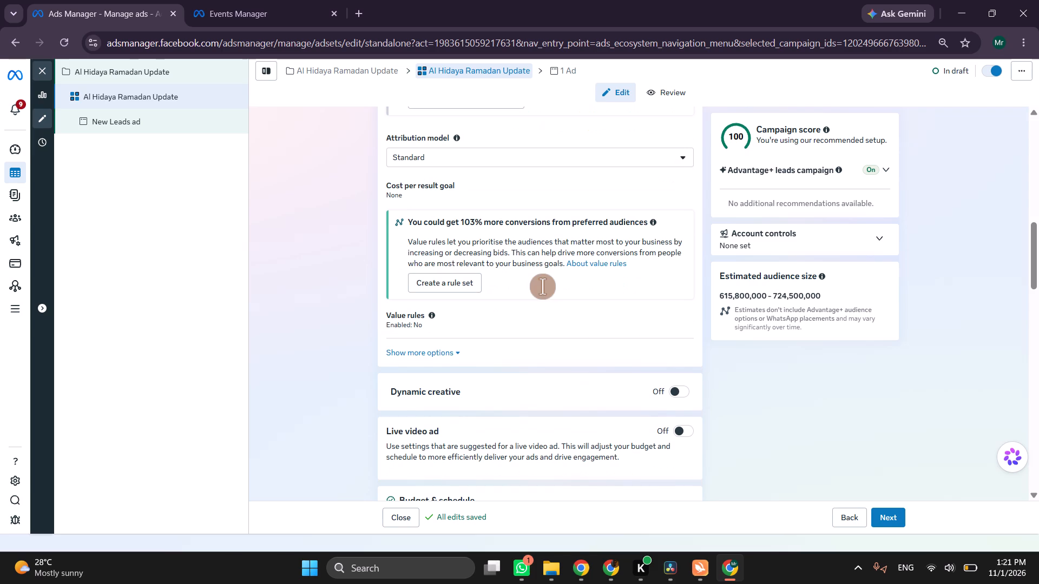
{"action": "scroll", "coordinate": [542, 287], "scroll_direction": "down", "scroll_amount": 1}
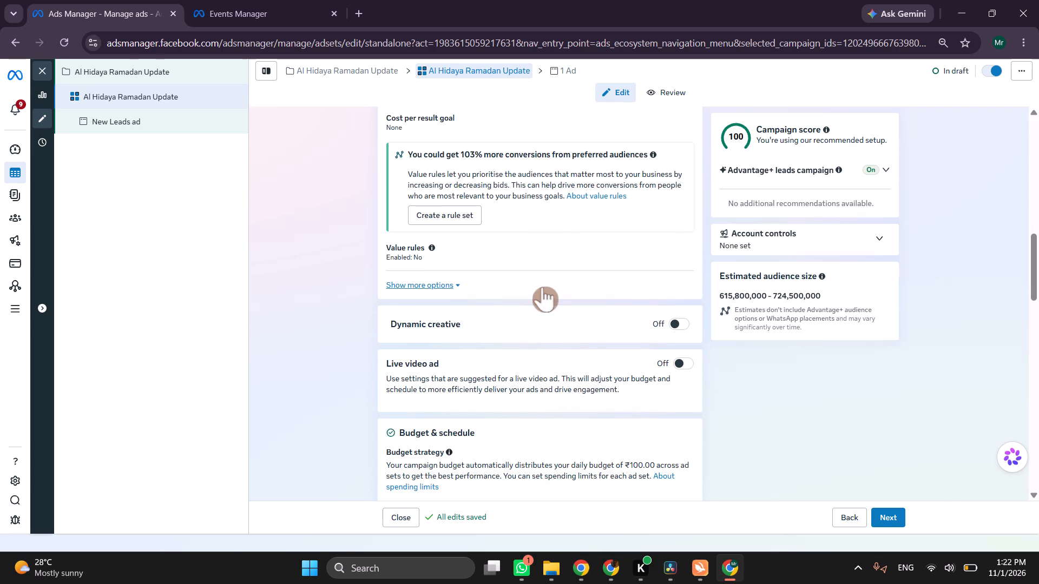
{"action": "left_click", "coordinate": [457, 286]}
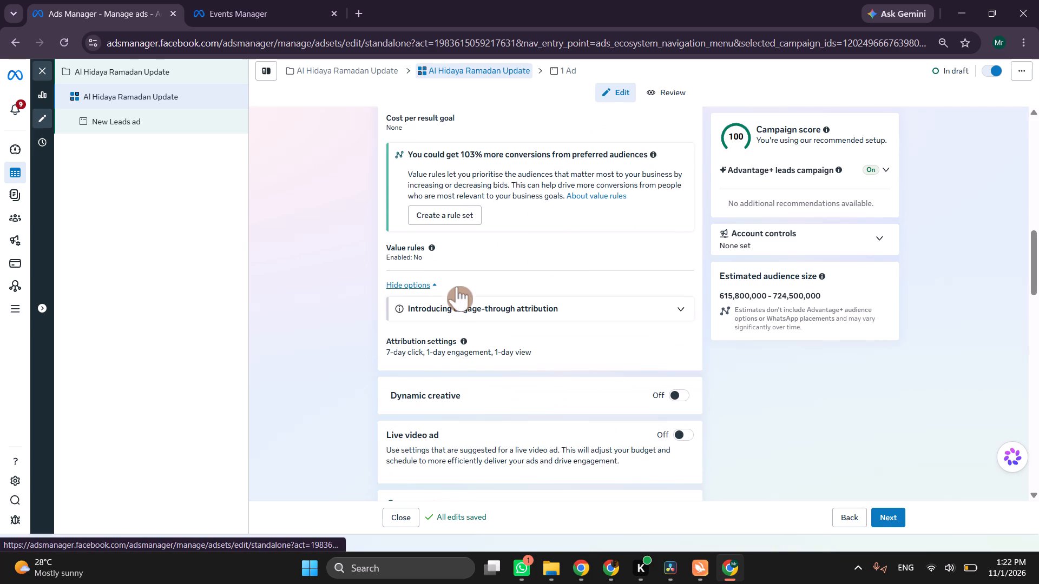
{"action": "left_click", "coordinate": [436, 285]}
Check the ad set's value rules and the ad set spending limits under Budget & schedule, leaving both unchanged.
{"action": "left_click", "coordinate": [412, 248]}
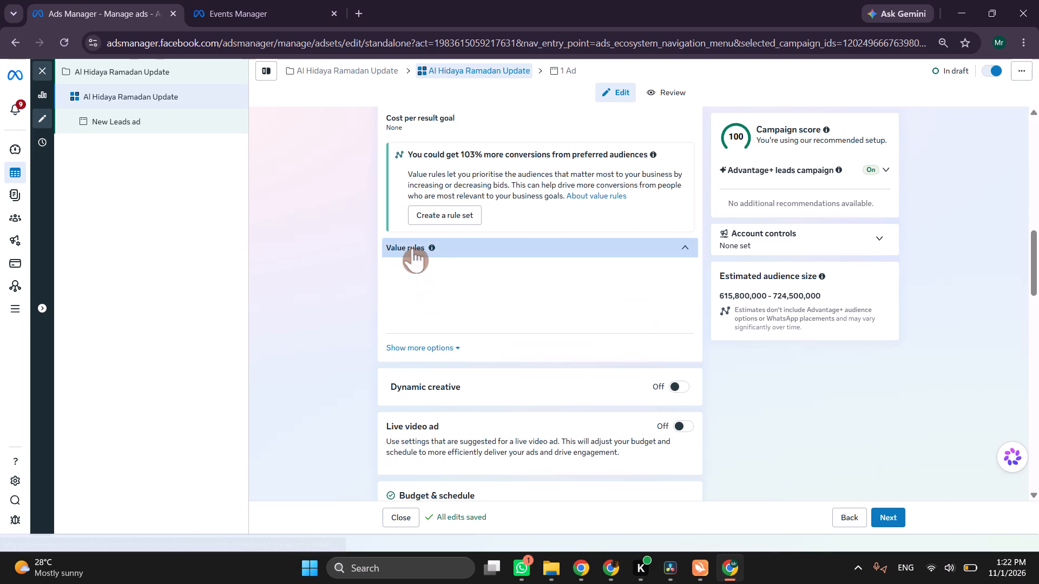
{"action": "left_click", "coordinate": [433, 246]}
{"action": "scroll", "coordinate": [490, 350], "scroll_direction": "down", "scroll_amount": 2}
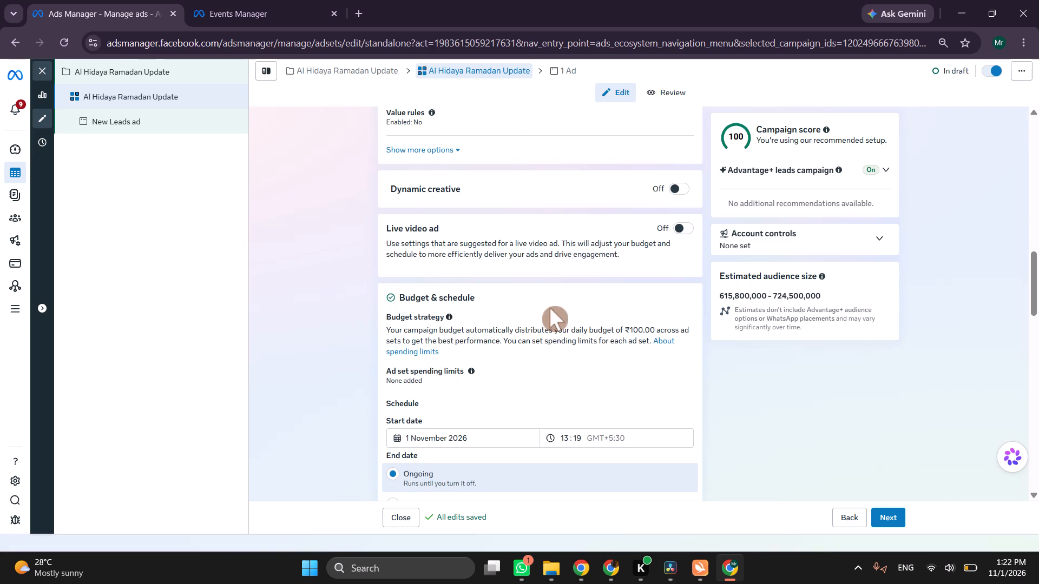
{"action": "scroll", "coordinate": [550, 308], "scroll_direction": "down", "scroll_amount": 3}
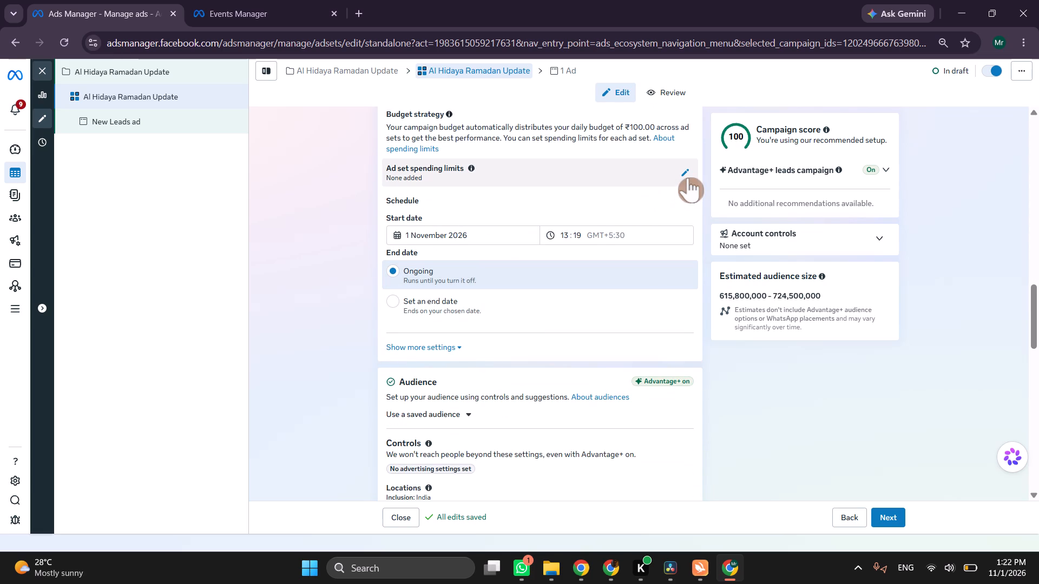
{"action": "left_click", "coordinate": [688, 176]}
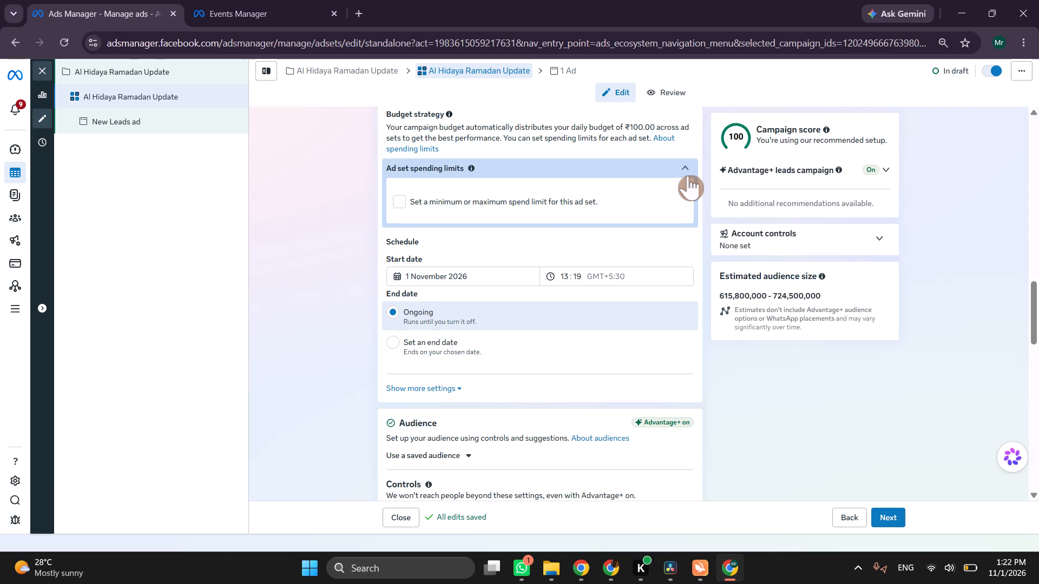
{"action": "left_click", "coordinate": [688, 175]}
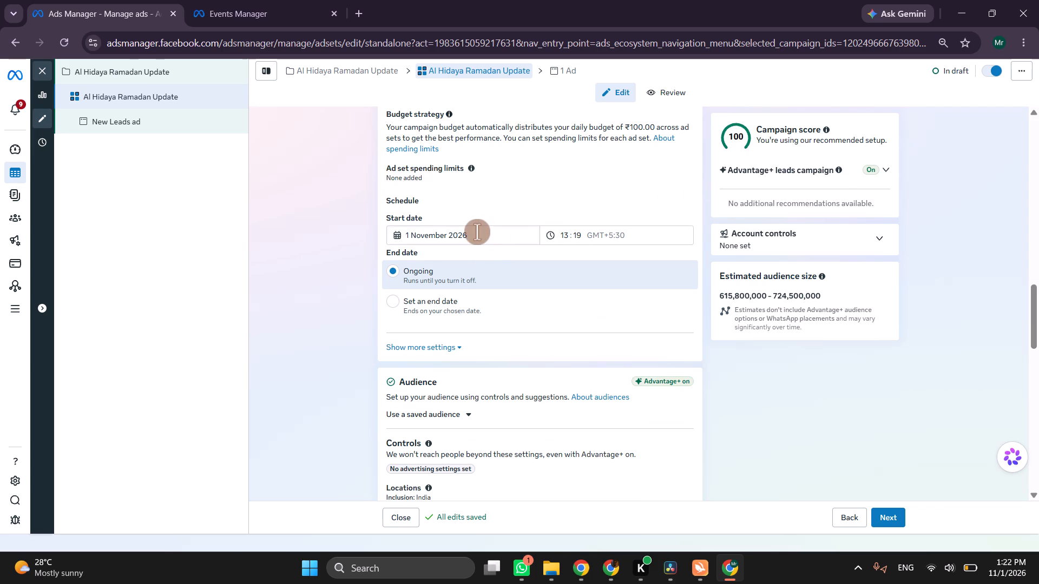
Review the ad set's schedule and the Audience section's location and age controls.
{"action": "scroll", "coordinate": [470, 223], "scroll_direction": "down", "scroll_amount": 1}
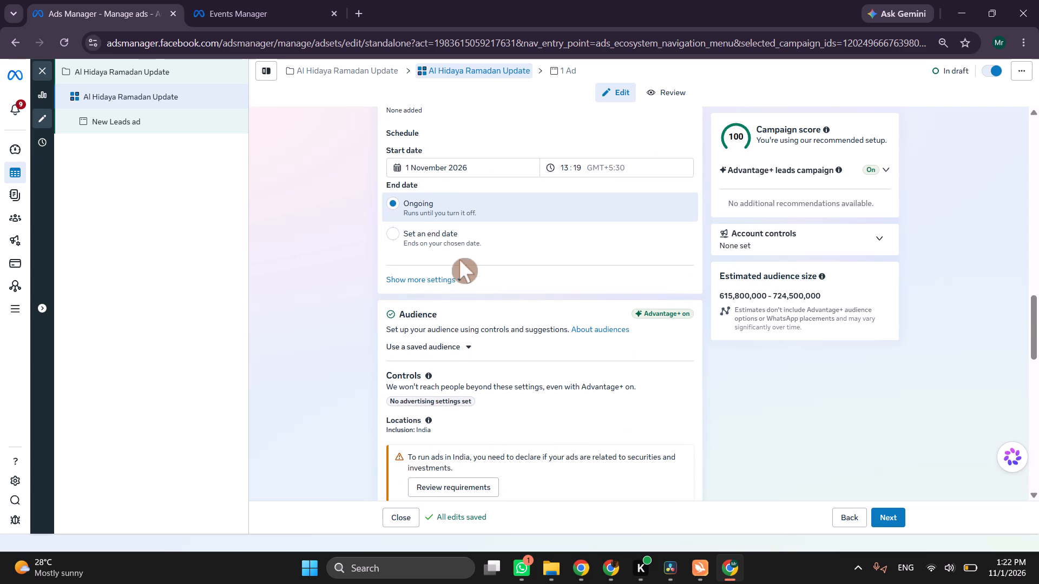
{"action": "scroll", "coordinate": [459, 260], "scroll_direction": "down", "scroll_amount": 1}
{"action": "scroll", "coordinate": [523, 289], "scroll_direction": "down", "scroll_amount": 1}
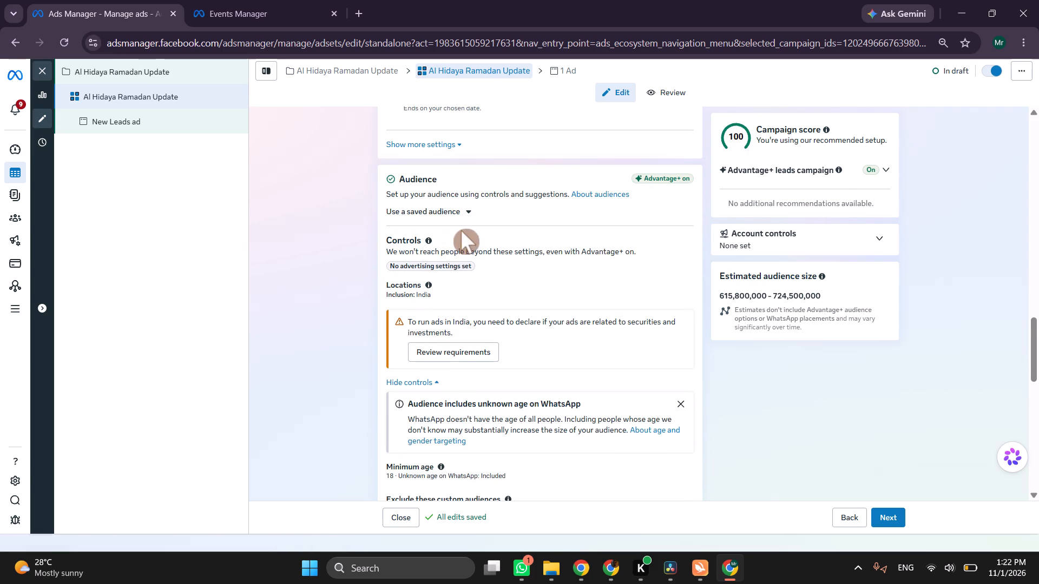
Apply the saved audience targeting Mandsaur and Ratlam to the ad set.
{"action": "left_click", "coordinate": [462, 209]}
{"action": "double_click", "coordinate": [462, 209]}
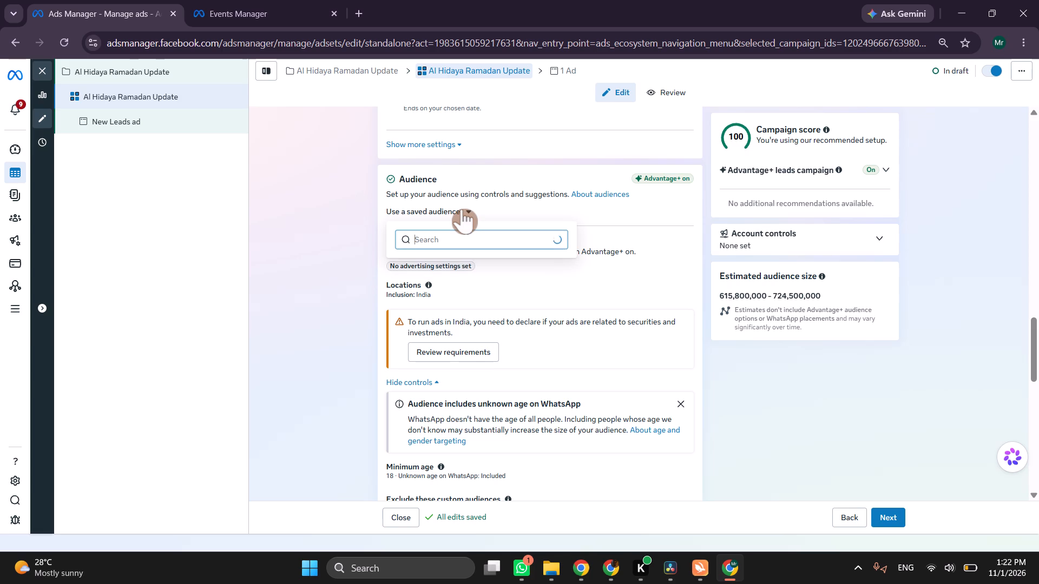
{"action": "left_click", "coordinate": [456, 260]}
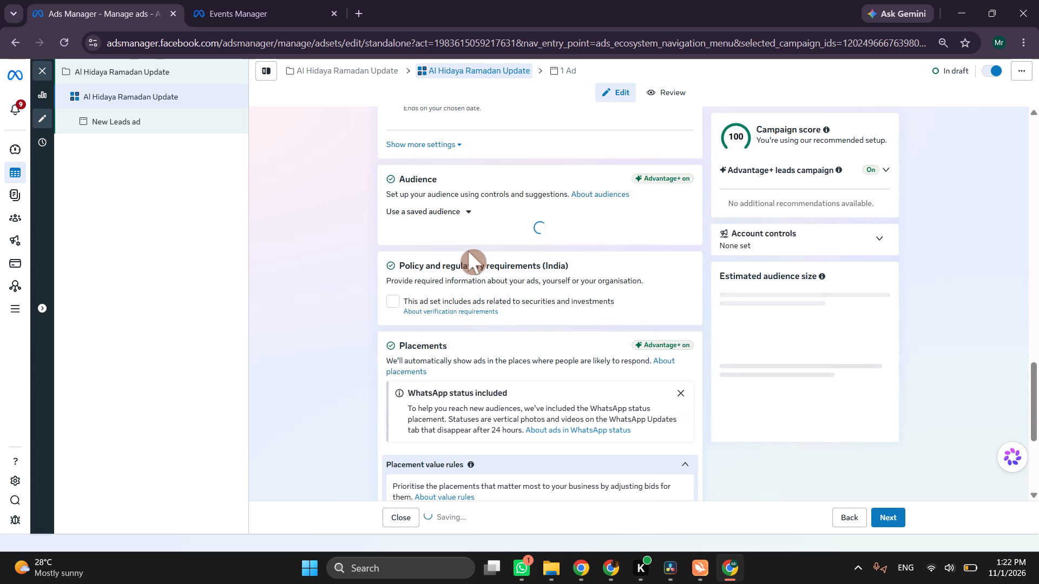
Review the applied audience's controls and suggestions, plus the ad set's policy requirements, placements and brand safety sections.
{"action": "scroll", "coordinate": [504, 337], "scroll_direction": "up", "scroll_amount": 1}
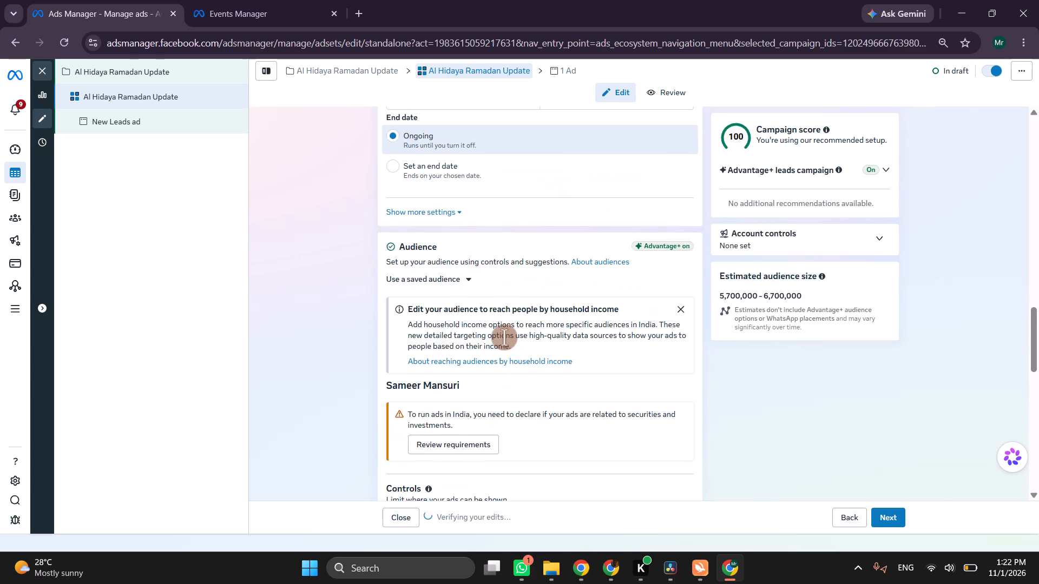
{"action": "scroll", "coordinate": [504, 337], "scroll_direction": "down", "scroll_amount": 5}
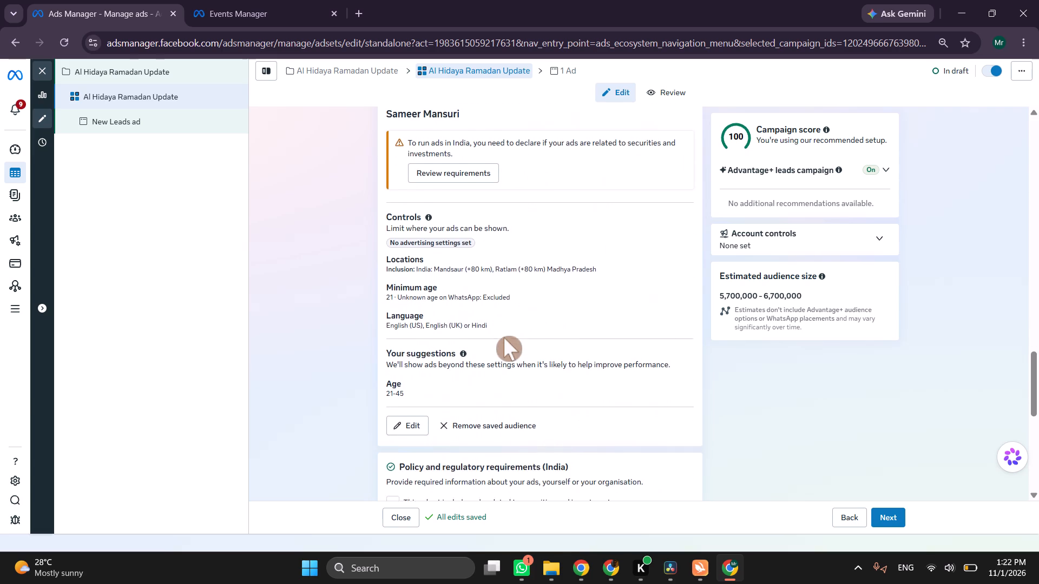
{"action": "scroll", "coordinate": [504, 337], "scroll_direction": "down", "scroll_amount": 2}
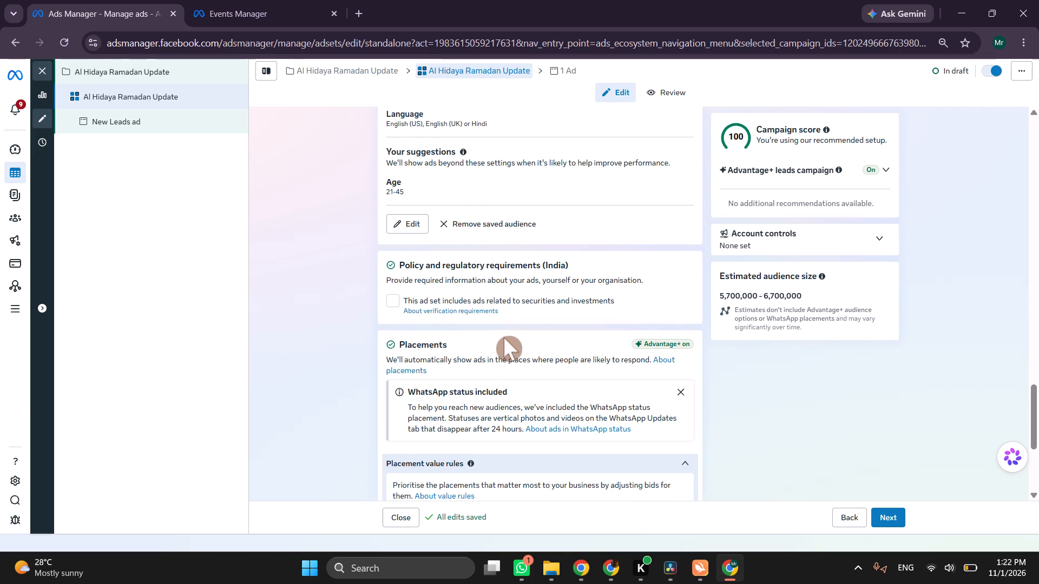
{"action": "scroll", "coordinate": [504, 337], "scroll_direction": "down", "scroll_amount": 1}
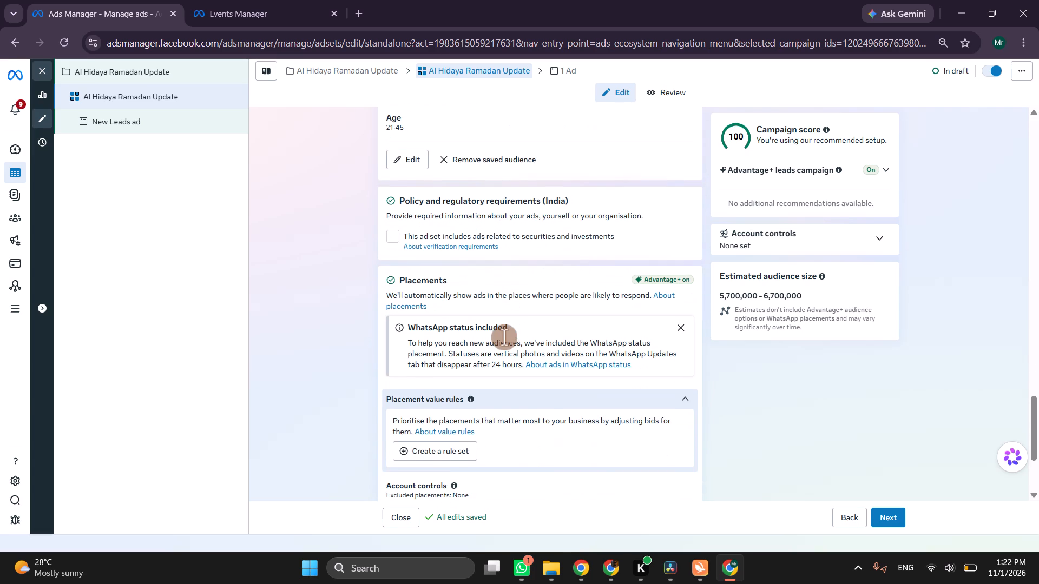
{"action": "scroll", "coordinate": [504, 337], "scroll_direction": "up", "scroll_amount": 2}
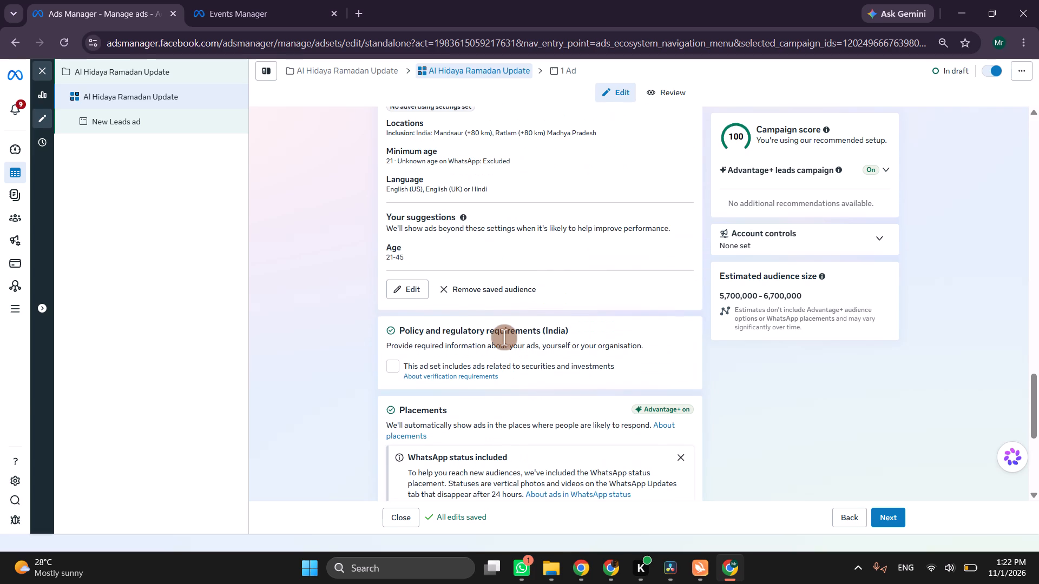
{"action": "scroll", "coordinate": [504, 337], "scroll_direction": "down", "scroll_amount": 1}
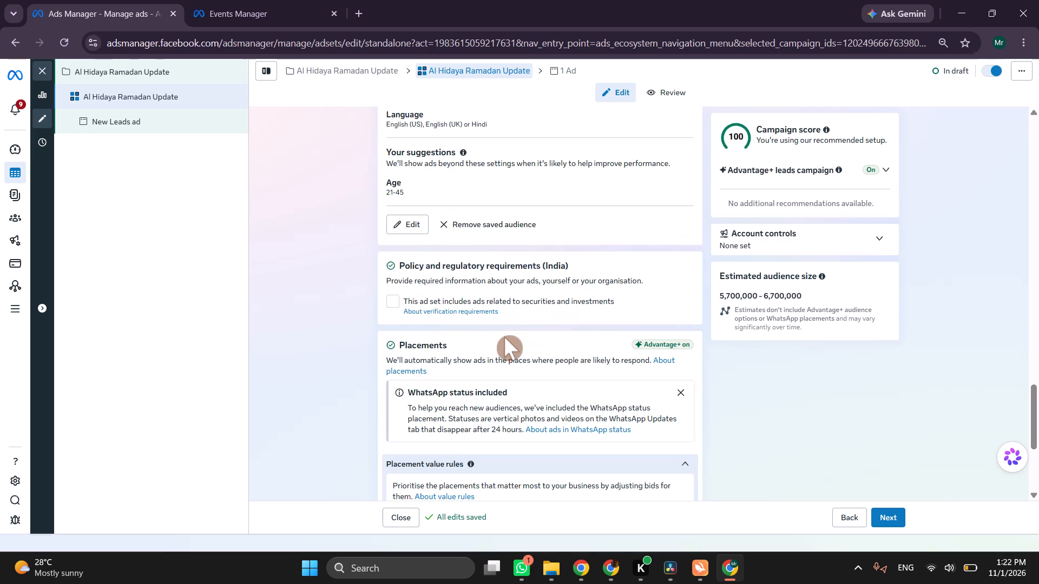
{"action": "scroll", "coordinate": [504, 337], "scroll_direction": "down", "scroll_amount": 3}
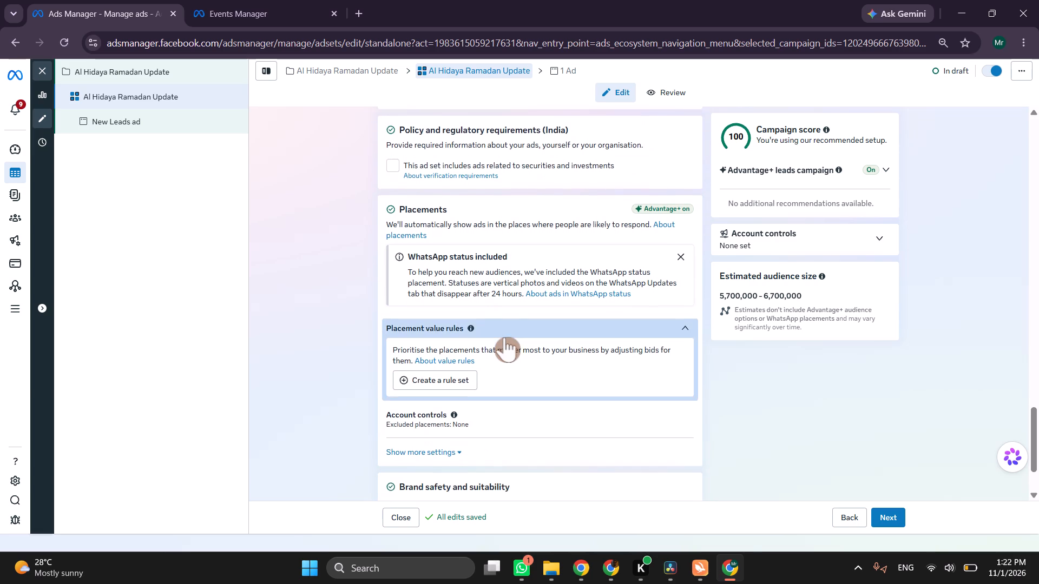
{"action": "scroll", "coordinate": [508, 336], "scroll_direction": "down", "scroll_amount": 2}
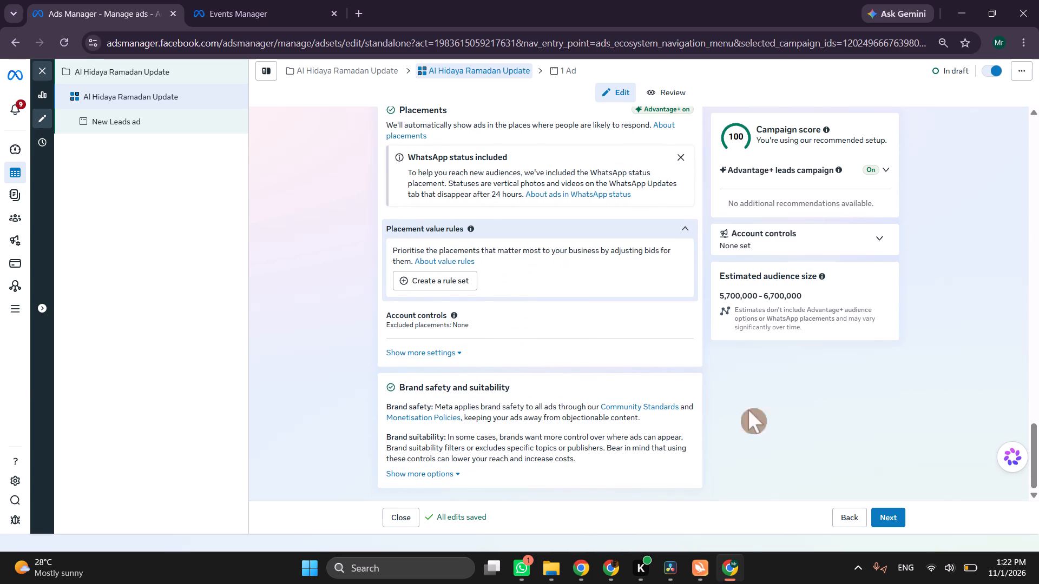
Continue to the ad level and rename the ad as Al Hidaya Ramadan Update.
{"action": "left_click", "coordinate": [886, 512]}
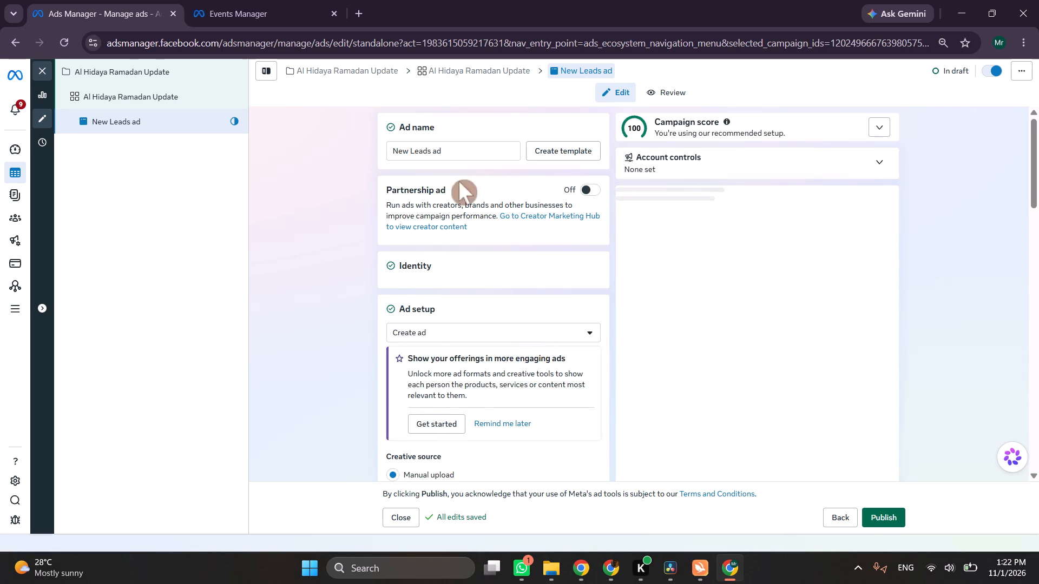
{"action": "triple_click", "coordinate": [452, 154]}
{"action": "key", "text": "ctrl+v"}
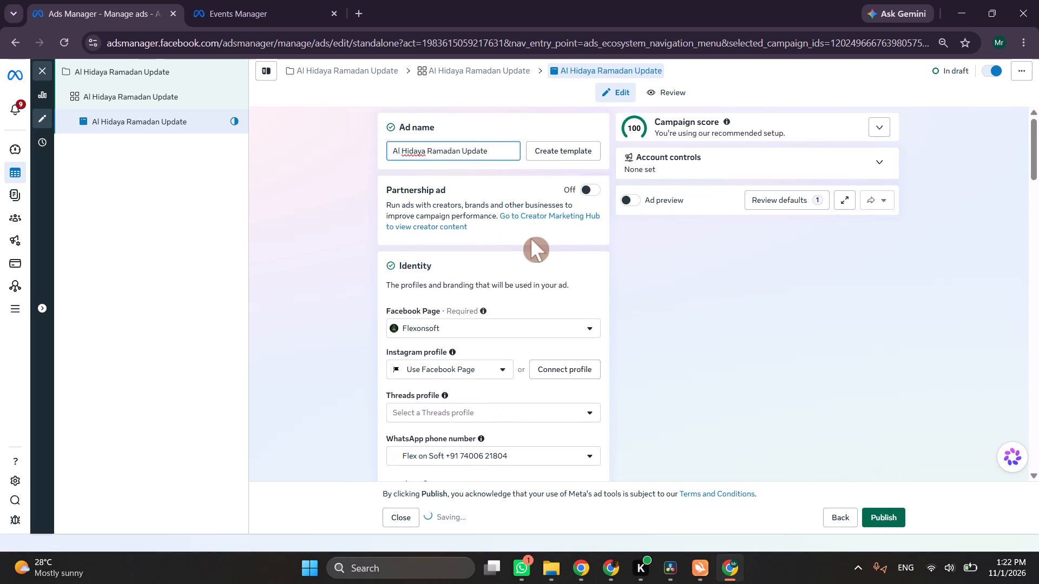
Check the Facebook Page choices in the ad's Identity section and select Use Facebook Page as the Instagram profile.
{"action": "scroll", "coordinate": [531, 238], "scroll_direction": "down", "scroll_amount": 1}
{"action": "left_click", "coordinate": [519, 262]}
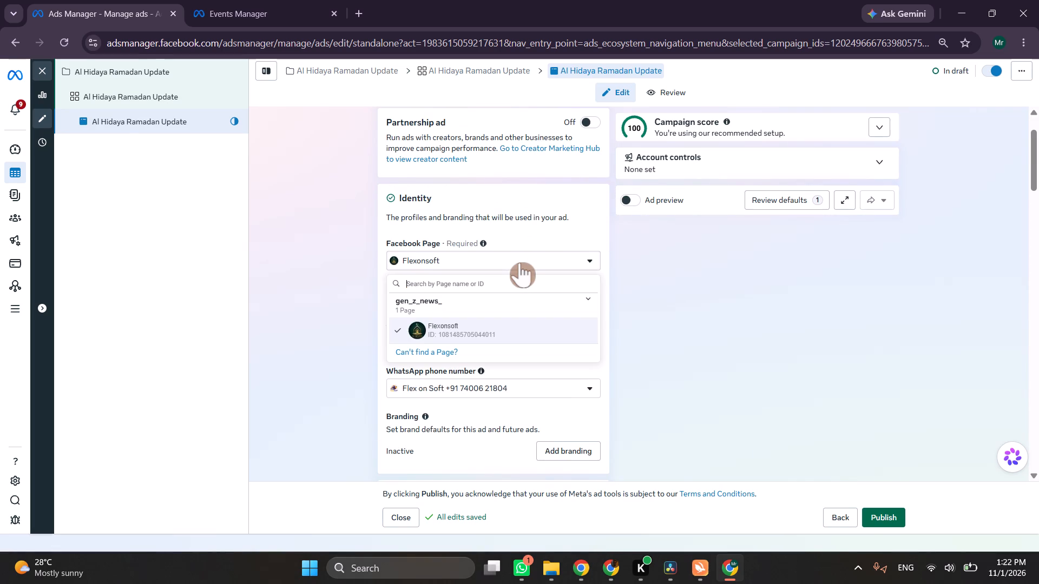
{"action": "left_click", "coordinate": [519, 262]}
{"action": "scroll", "coordinate": [519, 262], "scroll_direction": "down", "scroll_amount": 1}
{"action": "left_click", "coordinate": [495, 240]}
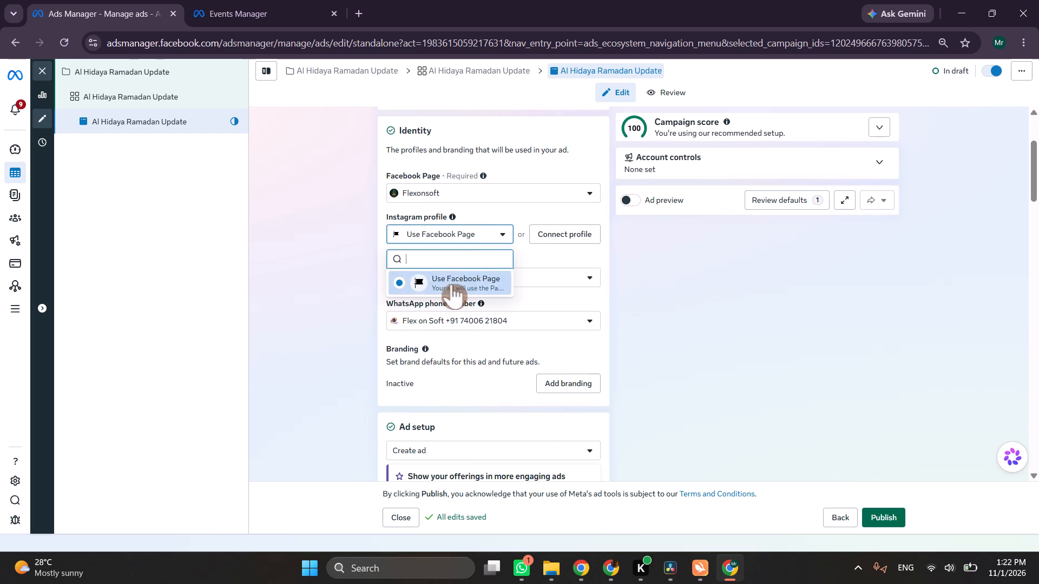
{"action": "left_click", "coordinate": [451, 284]}
{"action": "left_click", "coordinate": [469, 224]}
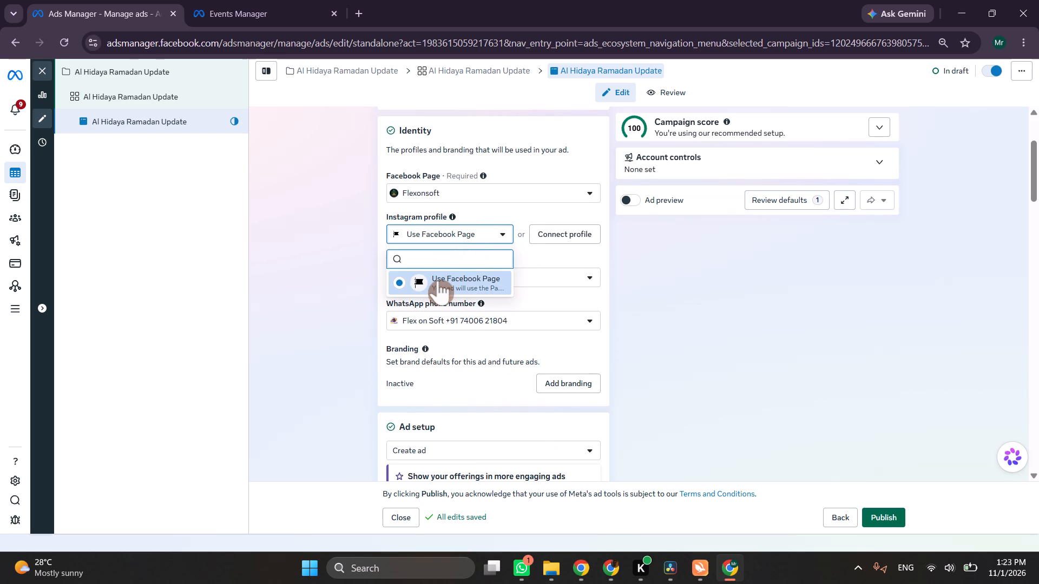
{"action": "left_click", "coordinate": [441, 280]}
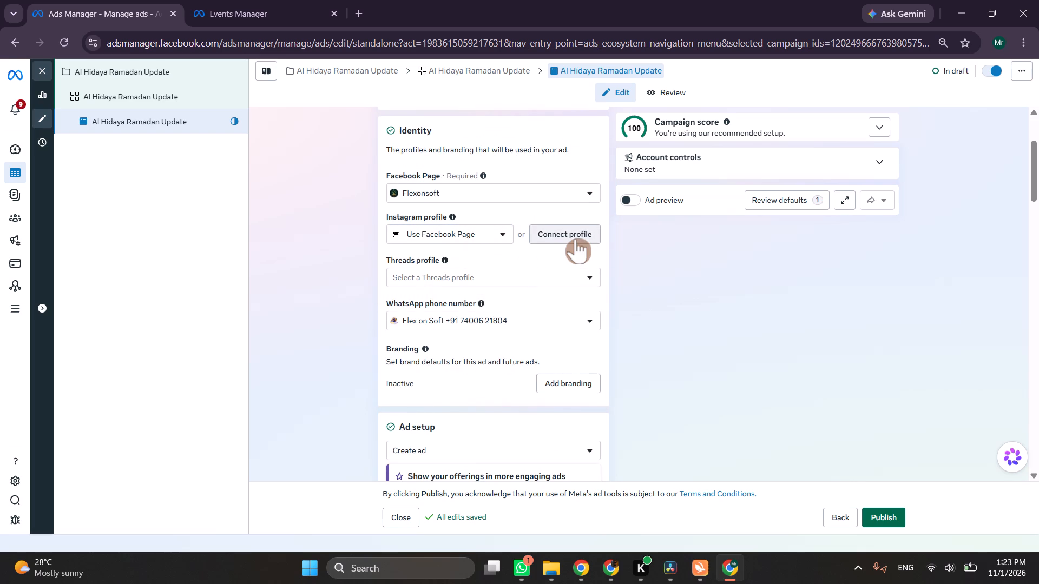
Set the ad's Threads profile to Use Facebook Page.
{"action": "scroll", "coordinate": [575, 238], "scroll_direction": "down", "scroll_amount": 1}
{"action": "left_click", "coordinate": [491, 205]}
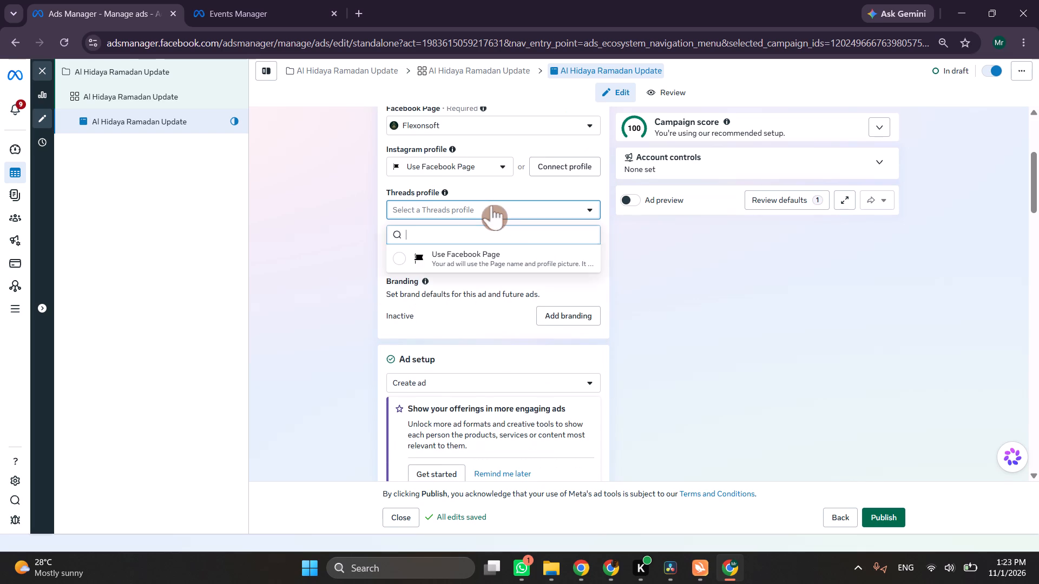
{"action": "left_click", "coordinate": [481, 257]}
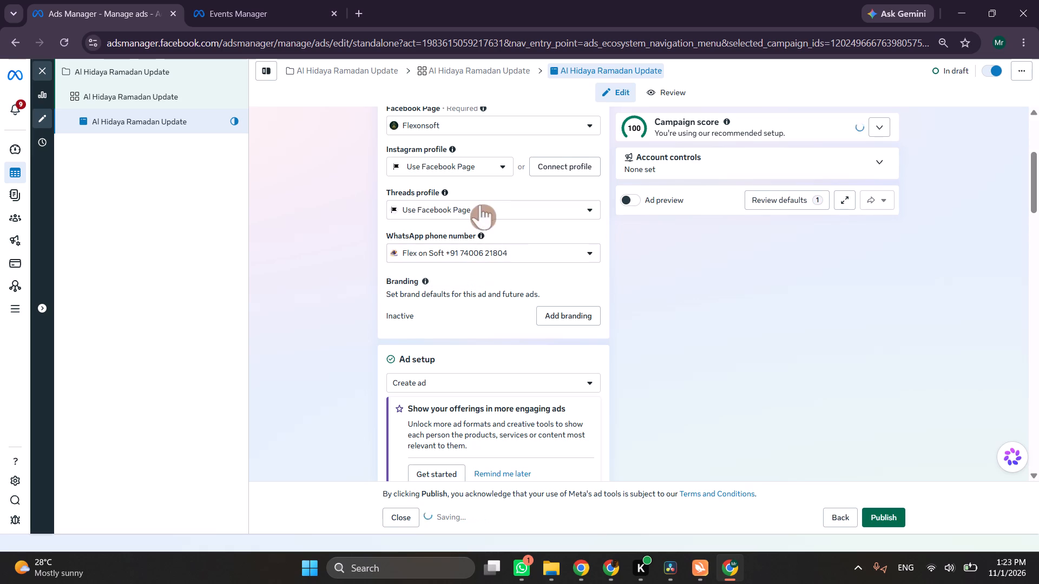
{"action": "left_click", "coordinate": [479, 203]}
{"action": "left_click", "coordinate": [453, 210]}
{"action": "left_click", "coordinate": [452, 222]}
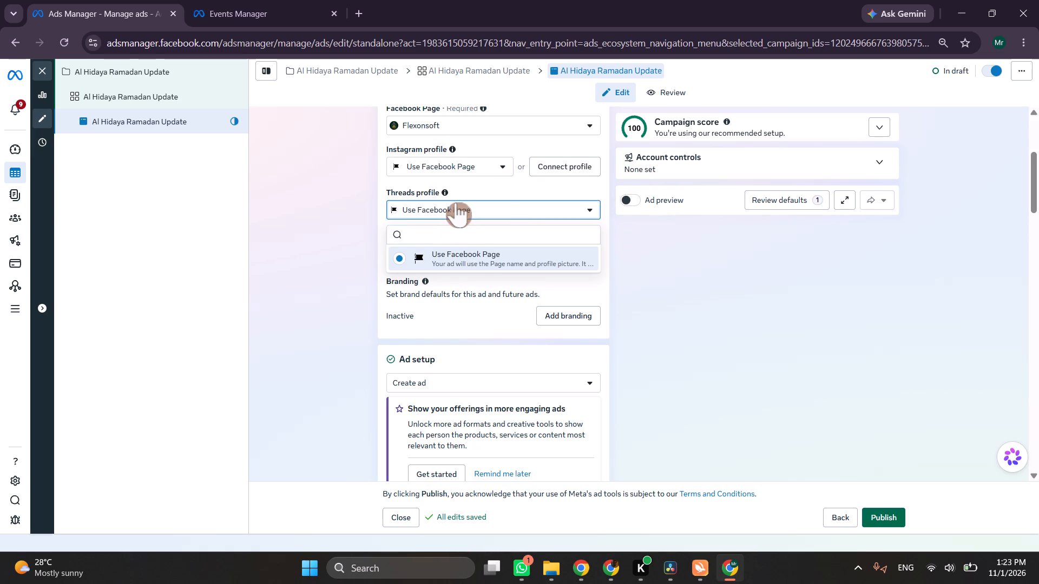
{"action": "left_click", "coordinate": [456, 202]}
Select the Flex on Soft account as the ad's WhatsApp phone number.
{"action": "scroll", "coordinate": [469, 223], "scroll_direction": "down", "scroll_amount": 1}
{"action": "left_click", "coordinate": [482, 193]}
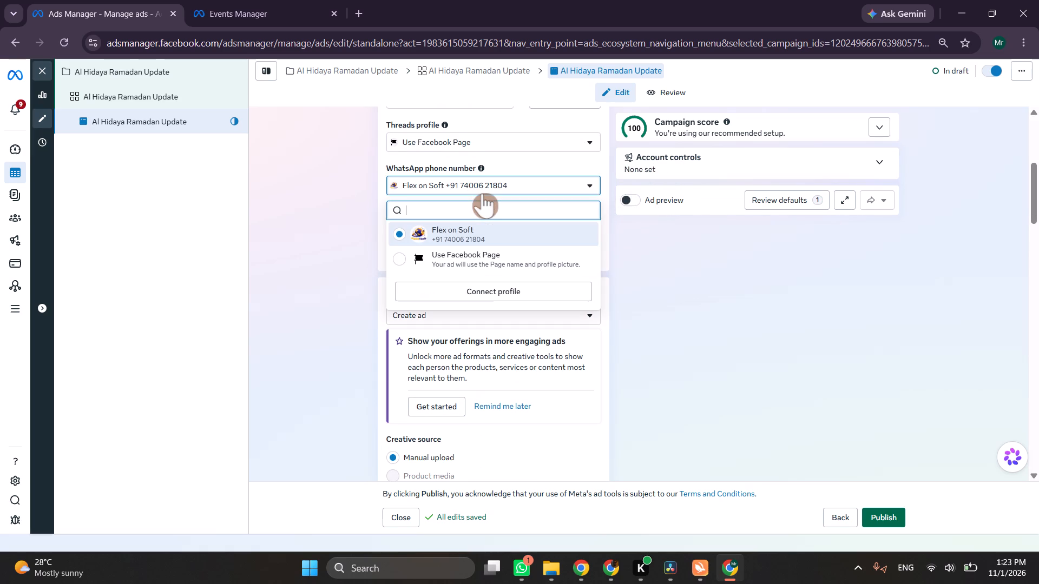
{"action": "left_click", "coordinate": [483, 232]}
Select Flexonsoft again as the ad's Facebook Page and recheck the Instagram profile choices.
{"action": "scroll", "coordinate": [537, 288], "scroll_direction": "up", "scroll_amount": 2}
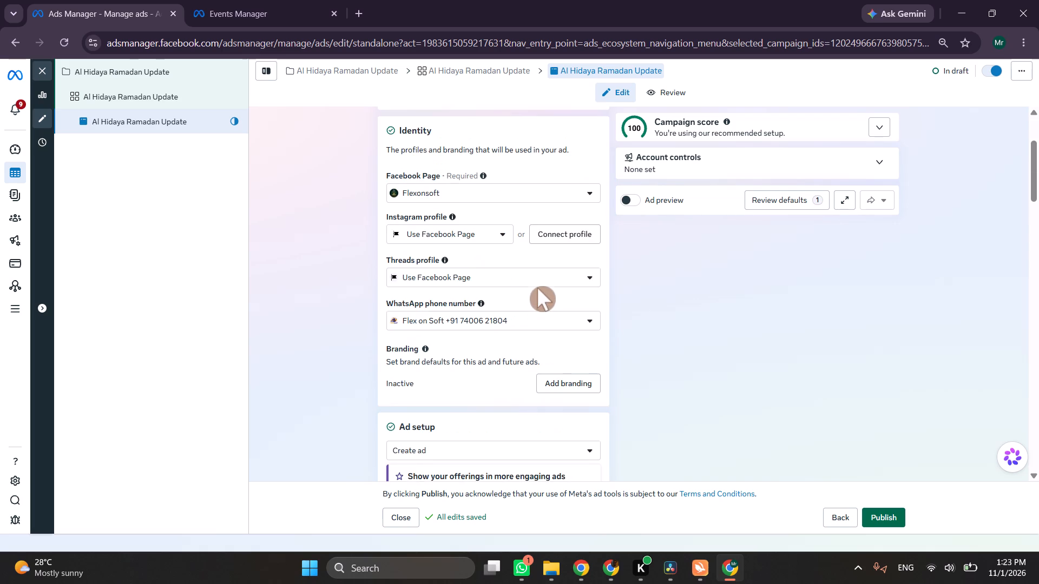
{"action": "left_click", "coordinate": [503, 202]}
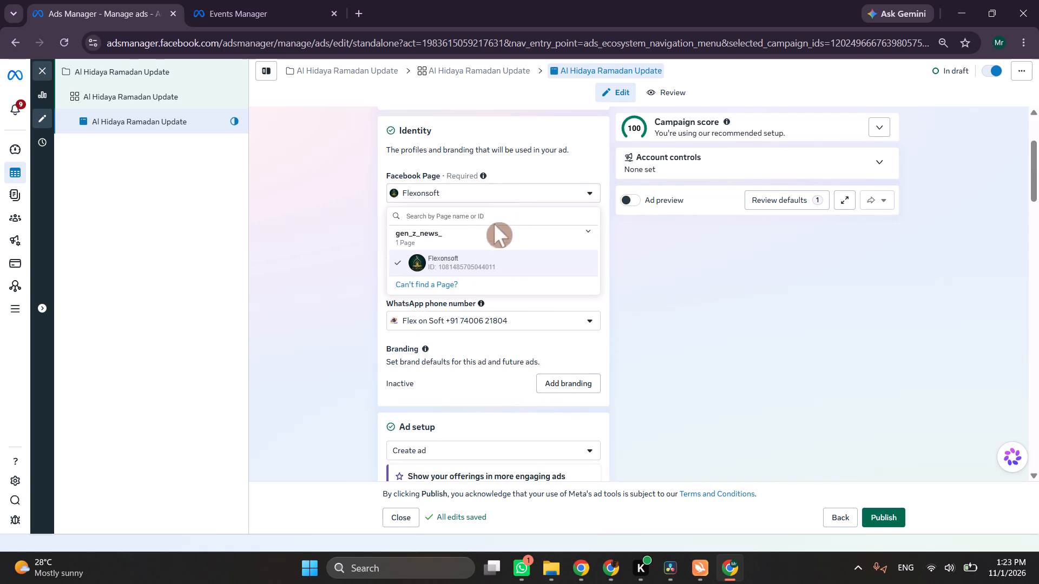
{"action": "left_click", "coordinate": [483, 263]}
{"action": "scroll", "coordinate": [483, 263], "scroll_direction": "up", "scroll_amount": 1}
{"action": "scroll", "coordinate": [483, 263], "scroll_direction": "down", "scroll_amount": 1}
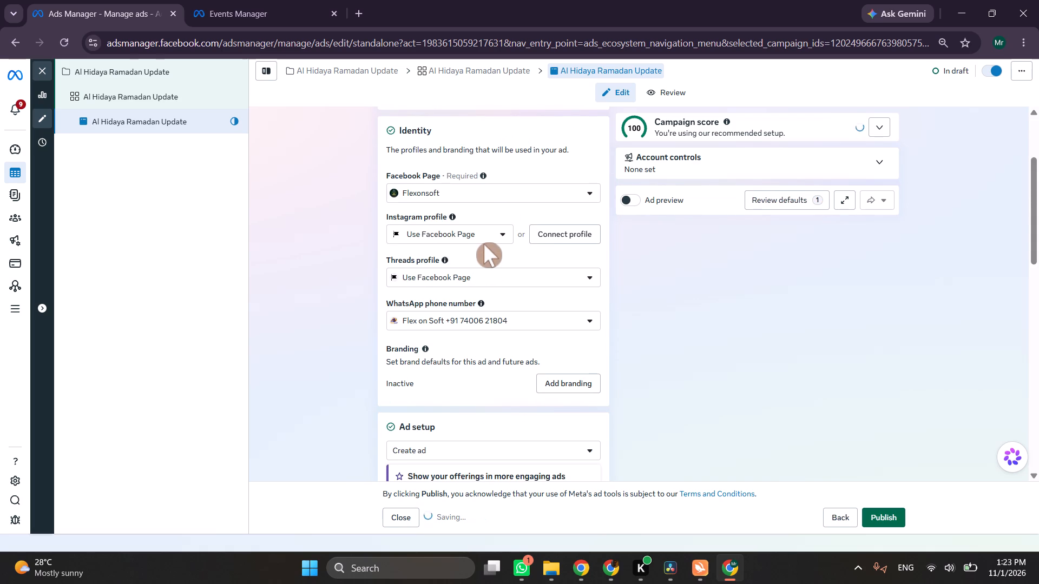
{"action": "left_click", "coordinate": [483, 237]}
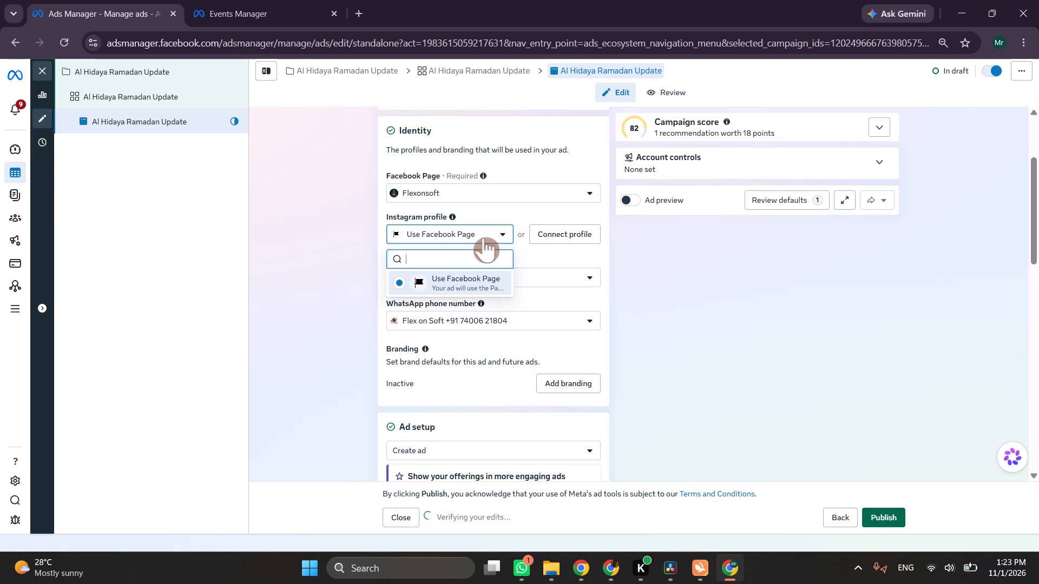
{"action": "left_click", "coordinate": [483, 235]}
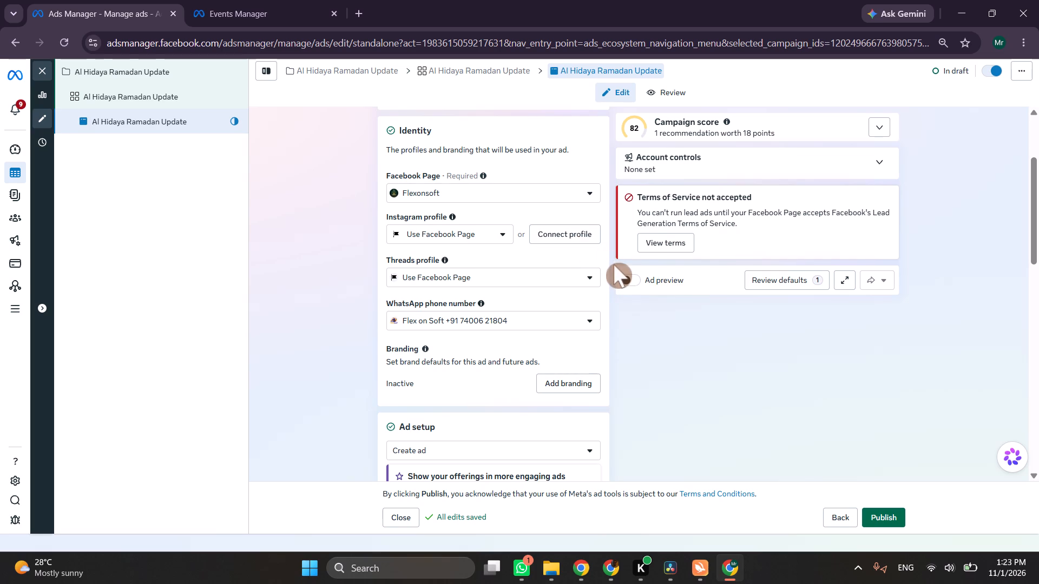
Check the campaign score's recommendation details and collapse them again.
{"action": "left_click", "coordinate": [879, 129]}
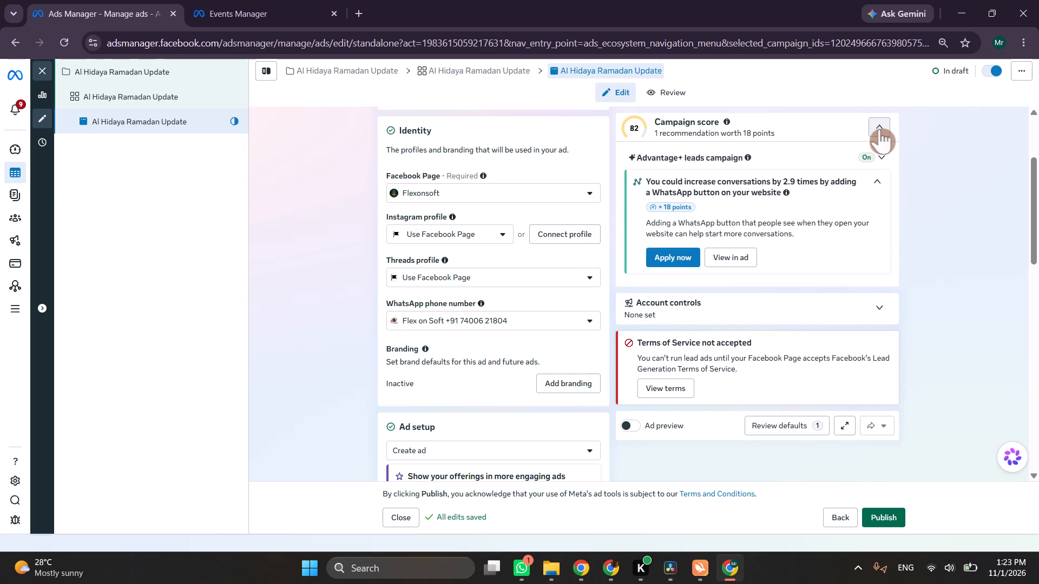
{"action": "left_click", "coordinate": [879, 129]}
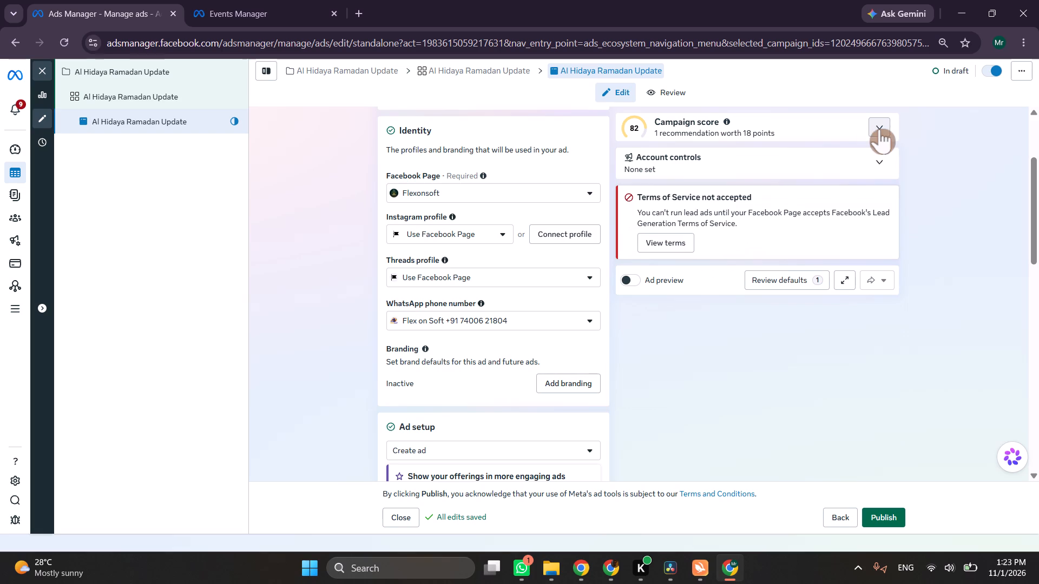
View Facebook's Lead Generation Terms of Service for the Page and agree to them.
{"action": "scroll", "coordinate": [551, 273], "scroll_direction": "up", "scroll_amount": 3}
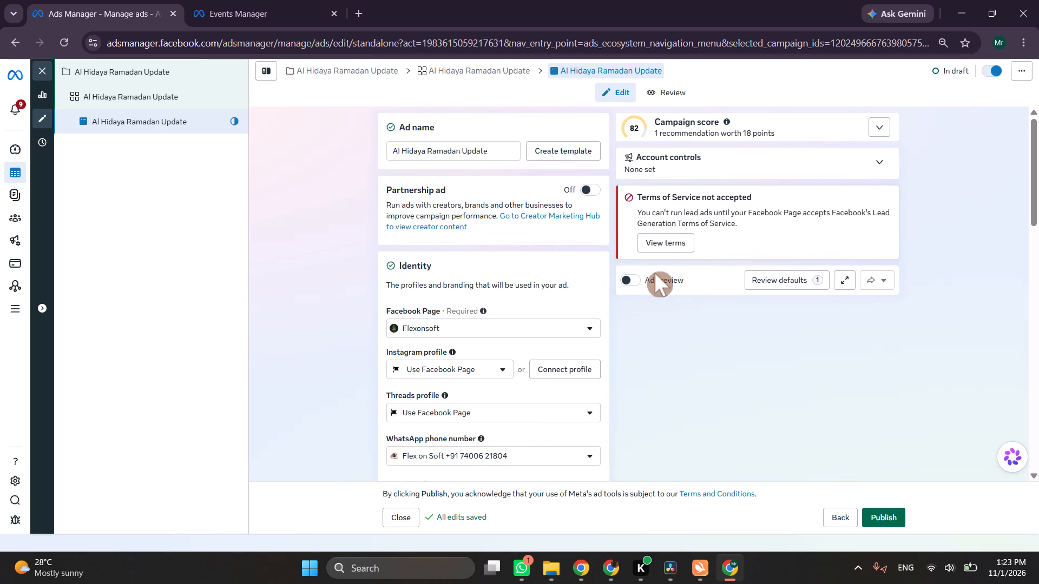
{"action": "left_click", "coordinate": [679, 249]}
{"action": "scroll", "coordinate": [661, 359], "scroll_direction": "down", "scroll_amount": 8}
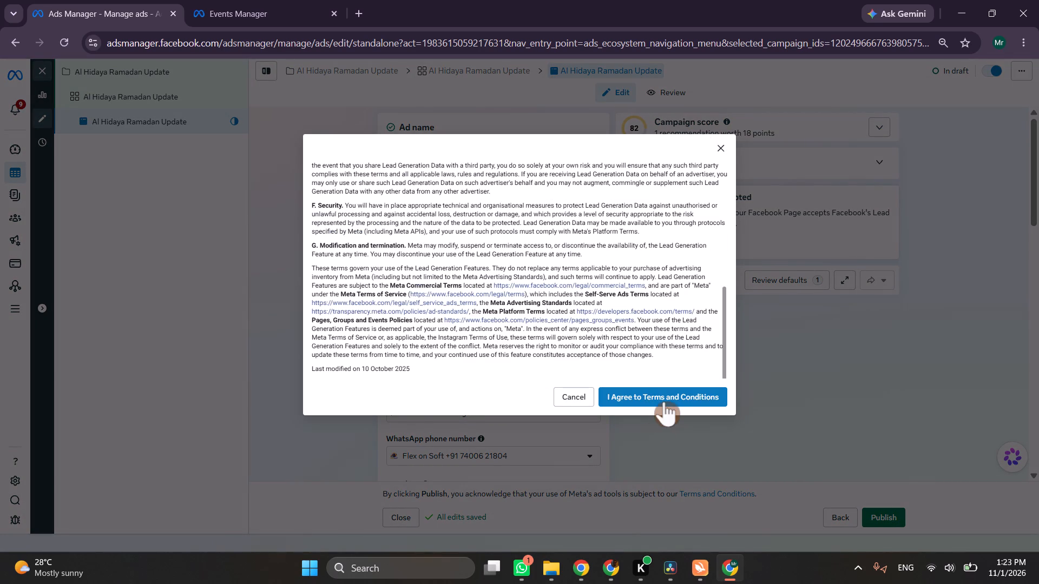
{"action": "left_click", "coordinate": [664, 401]}
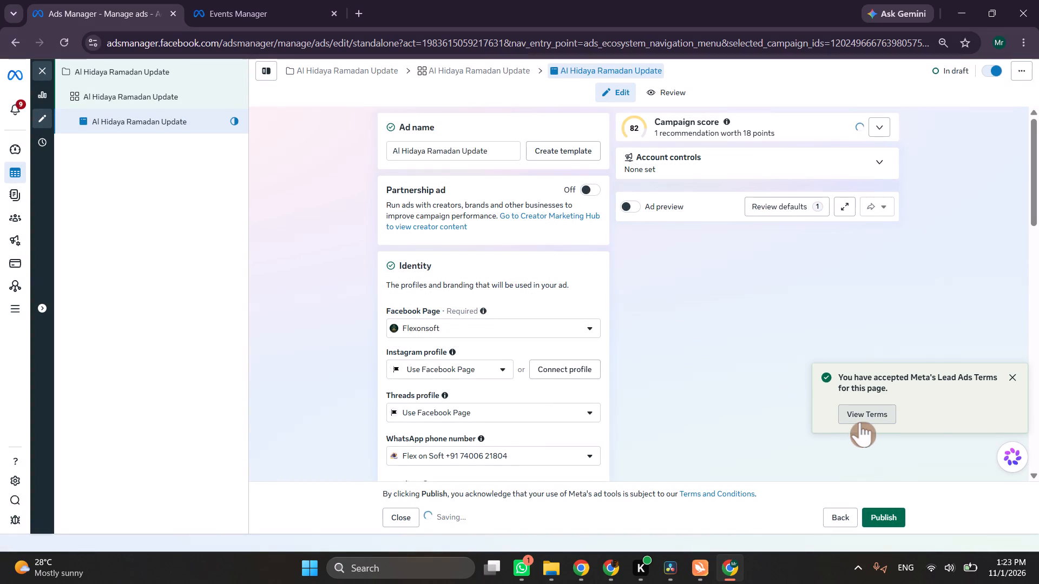
{"action": "left_click", "coordinate": [696, 321]}
Reselect Flexonsoft as the ad's Facebook Page and look over the Identity settings.
{"action": "left_click", "coordinate": [565, 330]}
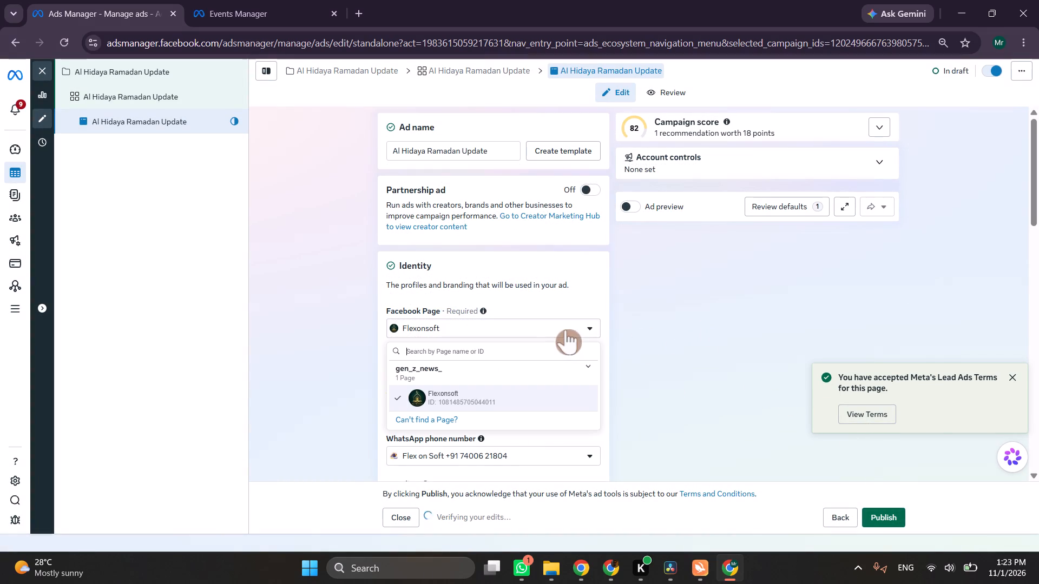
{"action": "left_click", "coordinate": [474, 391]}
{"action": "scroll", "coordinate": [596, 295], "scroll_direction": "up", "scroll_amount": 4}
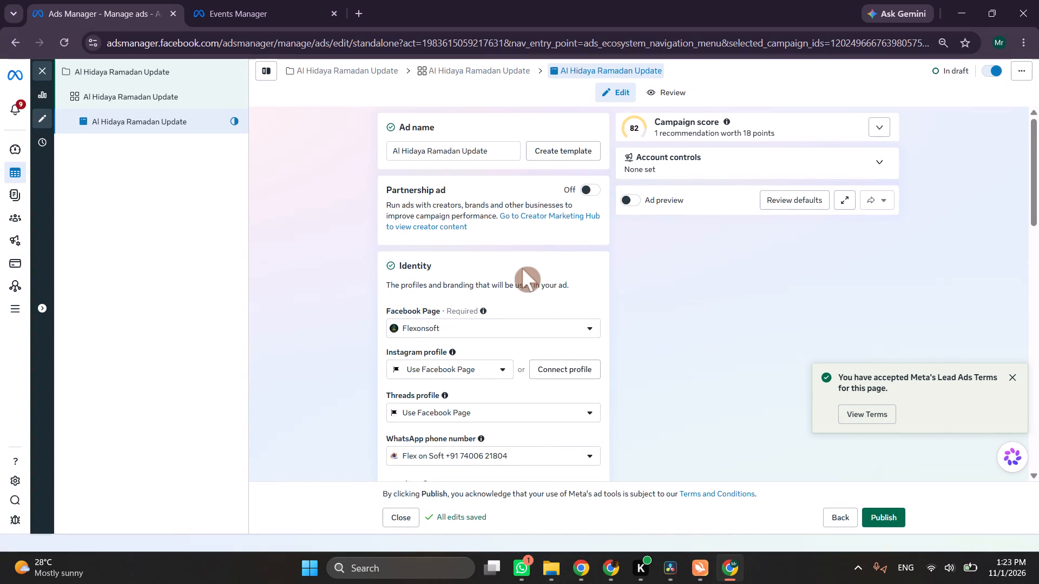
{"action": "scroll", "coordinate": [522, 268], "scroll_direction": "down", "scroll_amount": 1}
{"action": "left_click", "coordinate": [545, 303]}
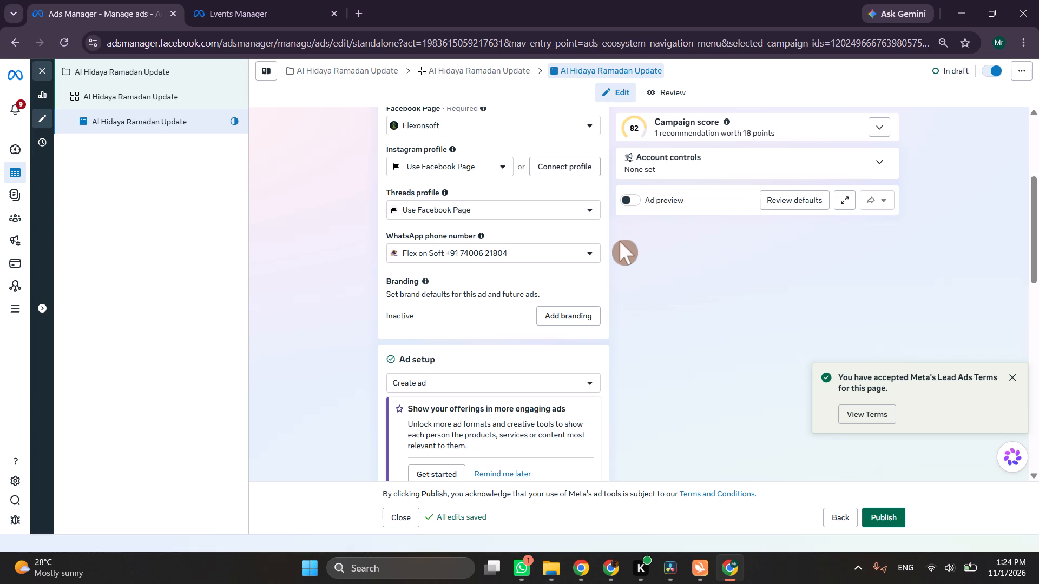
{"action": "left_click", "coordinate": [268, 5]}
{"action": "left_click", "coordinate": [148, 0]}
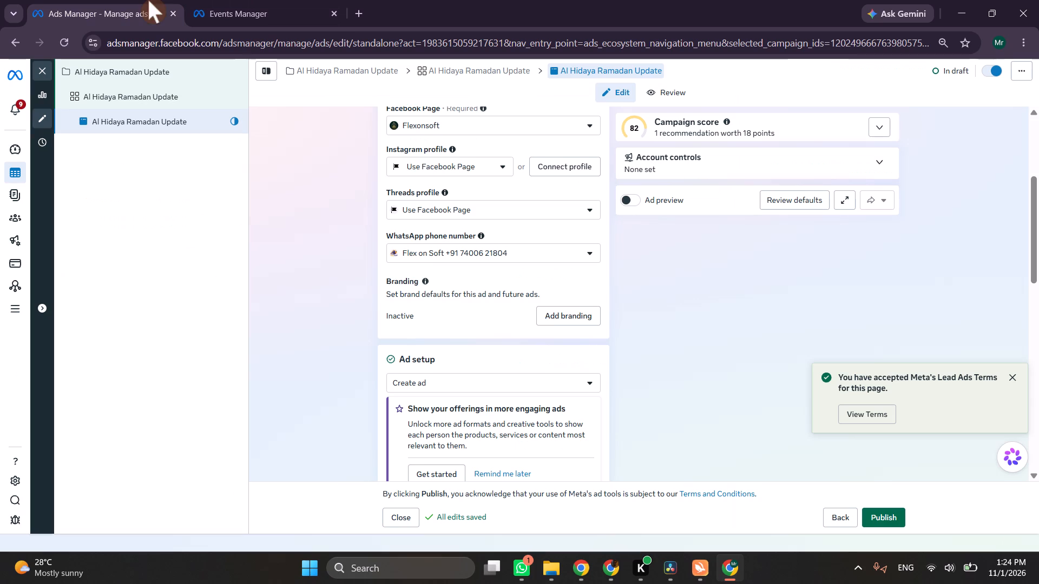